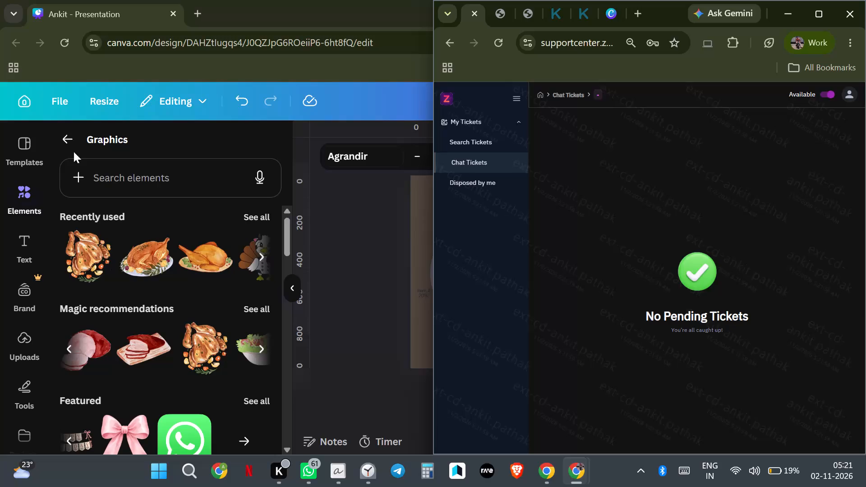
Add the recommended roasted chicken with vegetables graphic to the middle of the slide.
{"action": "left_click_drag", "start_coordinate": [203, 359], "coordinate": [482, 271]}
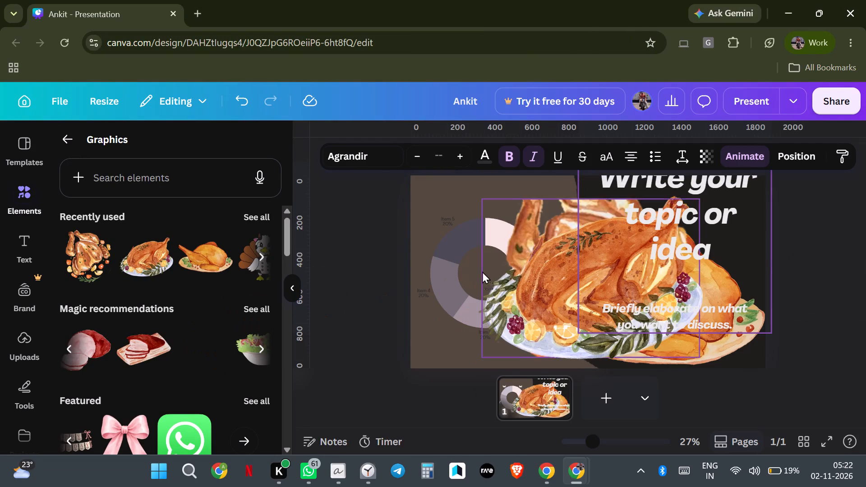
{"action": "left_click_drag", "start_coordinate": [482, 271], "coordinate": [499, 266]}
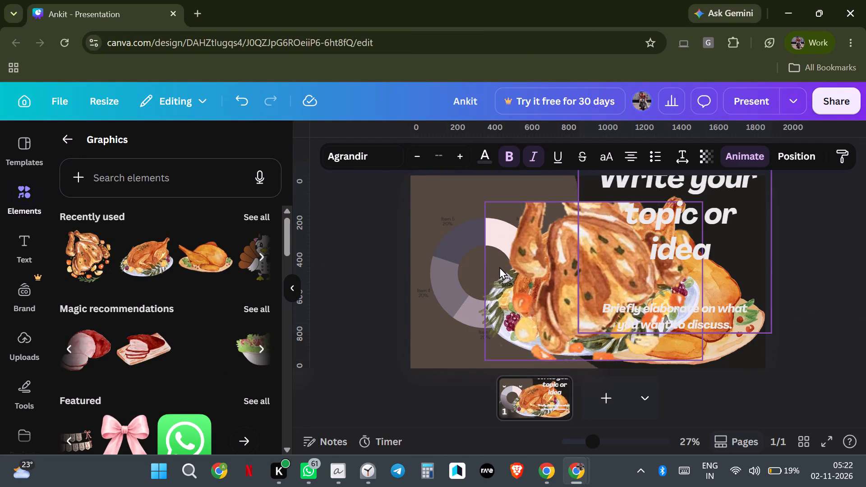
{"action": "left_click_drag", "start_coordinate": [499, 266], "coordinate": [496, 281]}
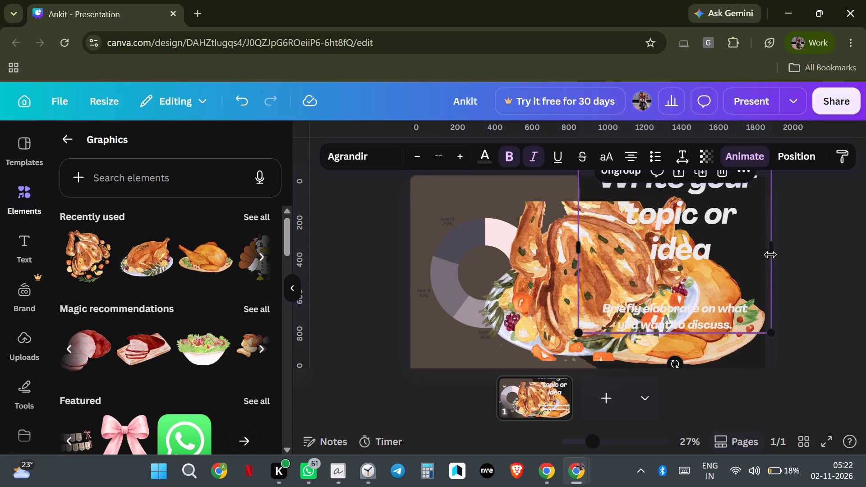
Delete the grouped "Write your topic or idea" heading and its description text from the slide.
{"action": "left_click_drag", "start_coordinate": [706, 249], "coordinate": [717, 319]}
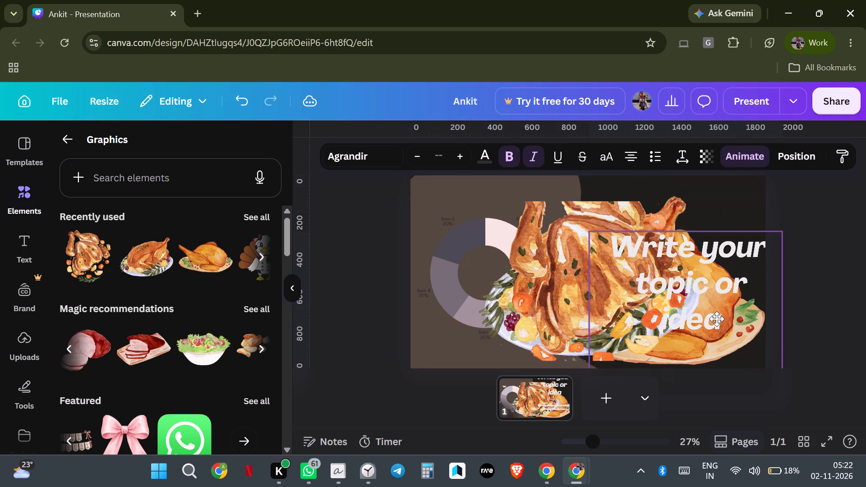
{"action": "left_click_drag", "start_coordinate": [717, 319], "coordinate": [726, 254]}
{"action": "right_click", "coordinate": [719, 261]}
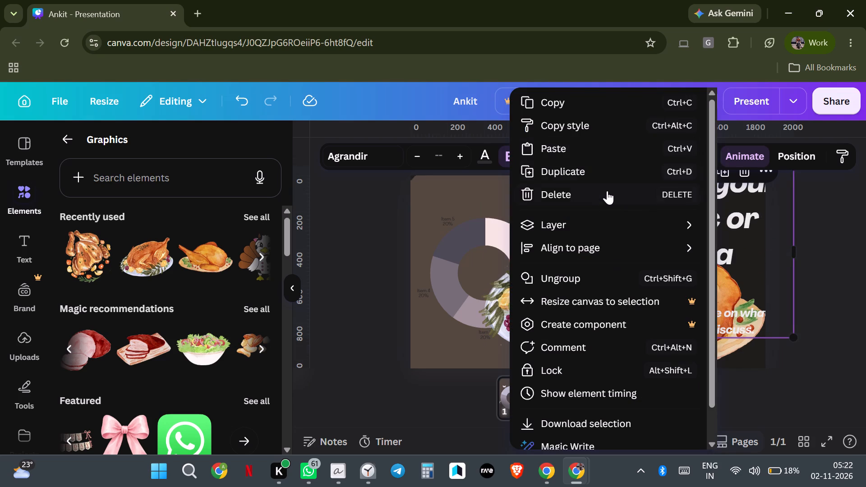
{"action": "left_click", "coordinate": [607, 192]}
Delete the food graphics from the slide: the chicken with vegetables, both garnished turkey platters and the roast chicken platter.
{"action": "right_click", "coordinate": [592, 247]}
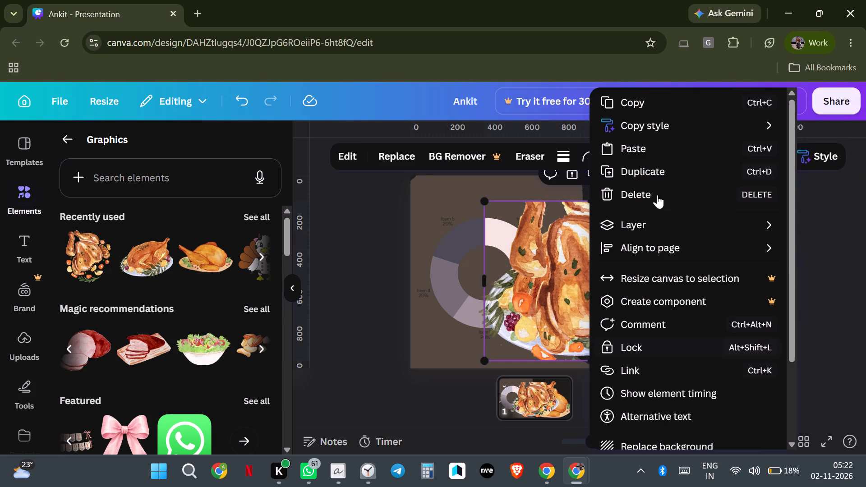
{"action": "left_click", "coordinate": [645, 189]}
{"action": "left_click_drag", "start_coordinate": [630, 281], "coordinate": [667, 271]}
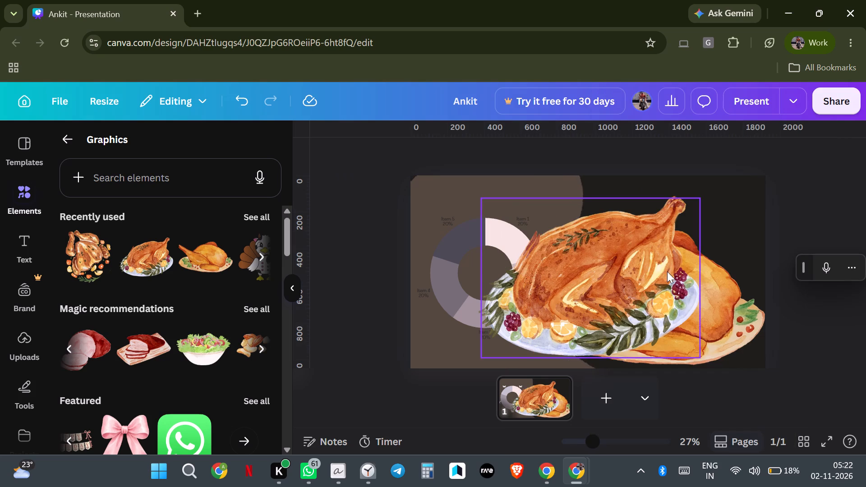
{"action": "left_click_drag", "start_coordinate": [667, 271], "coordinate": [575, 299]}
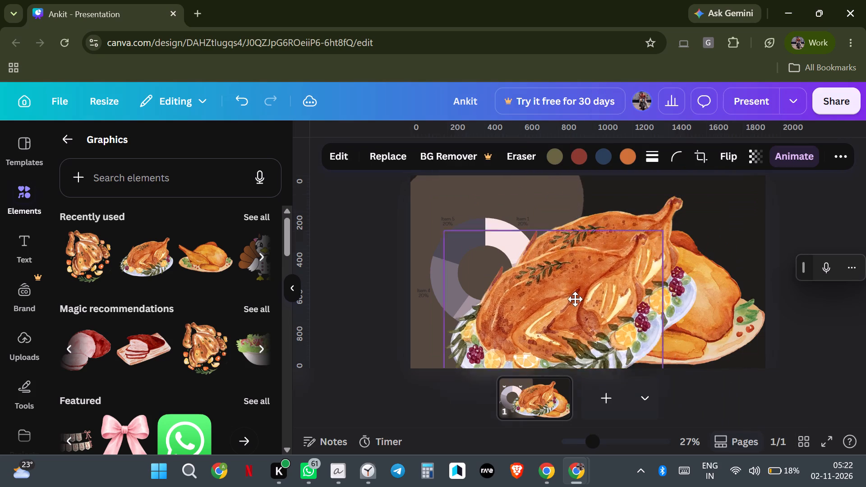
{"action": "left_click_drag", "start_coordinate": [575, 299], "coordinate": [523, 289]}
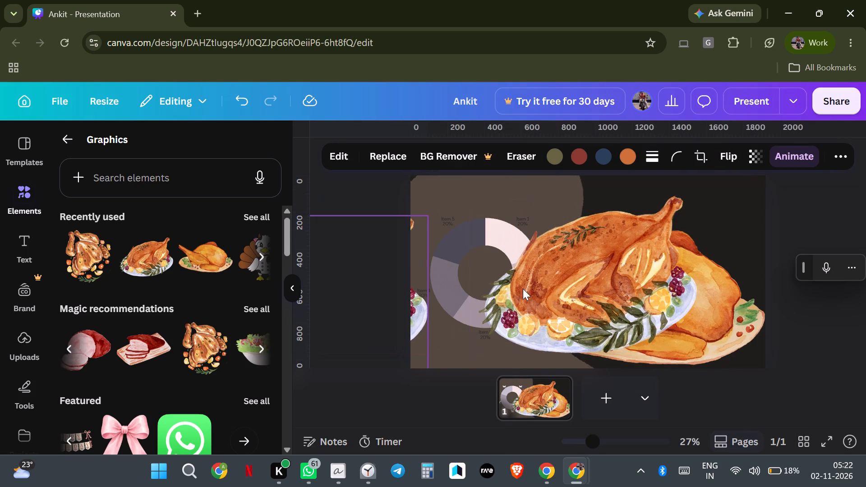
{"action": "left_click_drag", "start_coordinate": [523, 289], "coordinate": [639, 282]}
{"action": "left_click", "coordinate": [617, 230]}
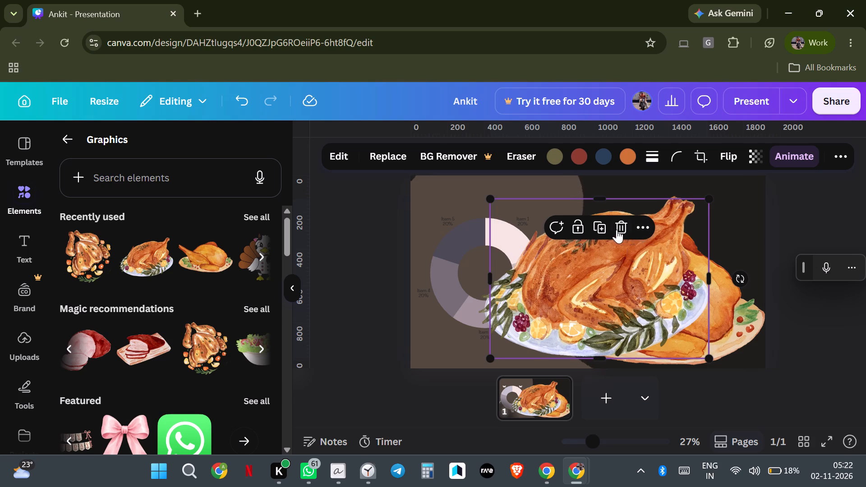
{"action": "left_click", "coordinate": [620, 254]}
{"action": "left_click", "coordinate": [610, 223]}
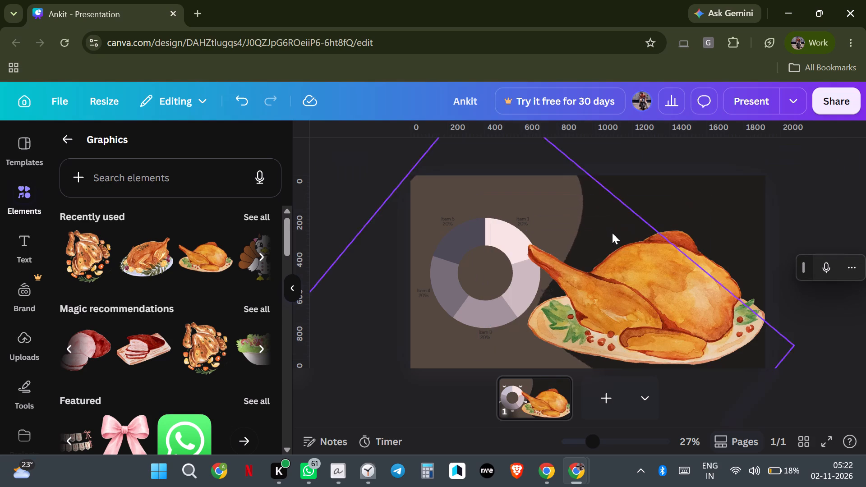
{"action": "left_click_drag", "start_coordinate": [655, 292], "coordinate": [685, 284]}
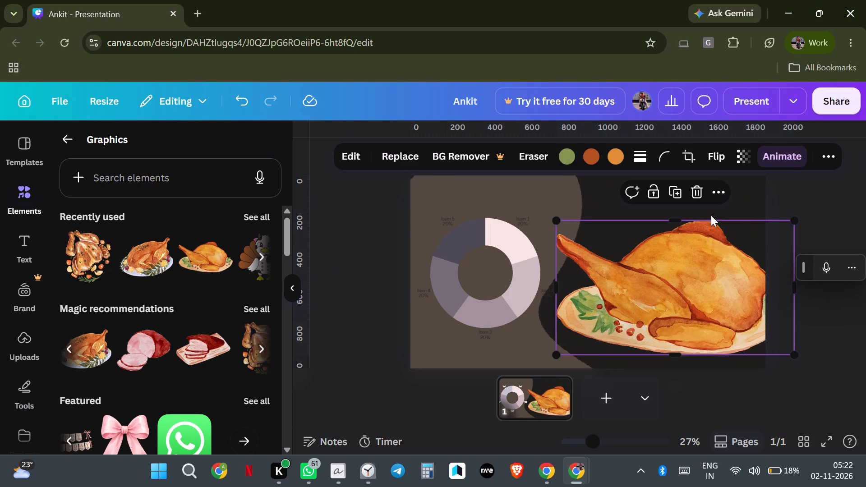
{"action": "left_click", "coordinate": [698, 193]}
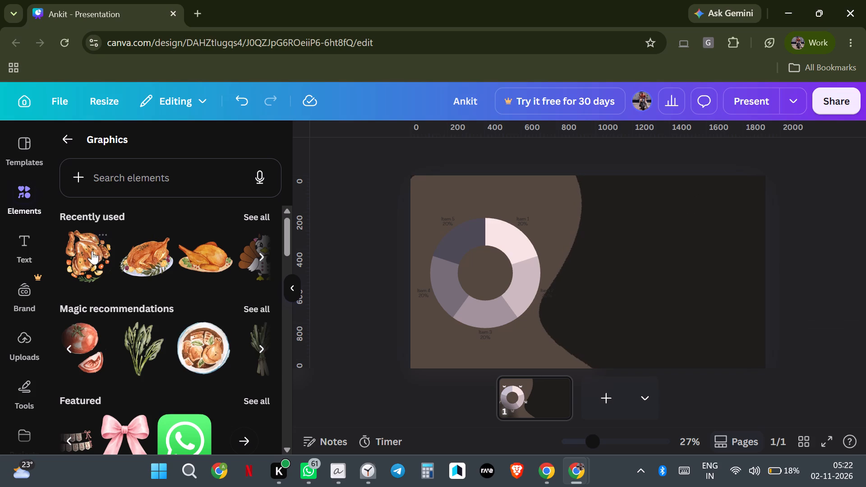
Add the roasted chicken with vegetables graphic, widen it slightly and place it on the slide's dark right side.
{"action": "left_click", "coordinate": [91, 250]}
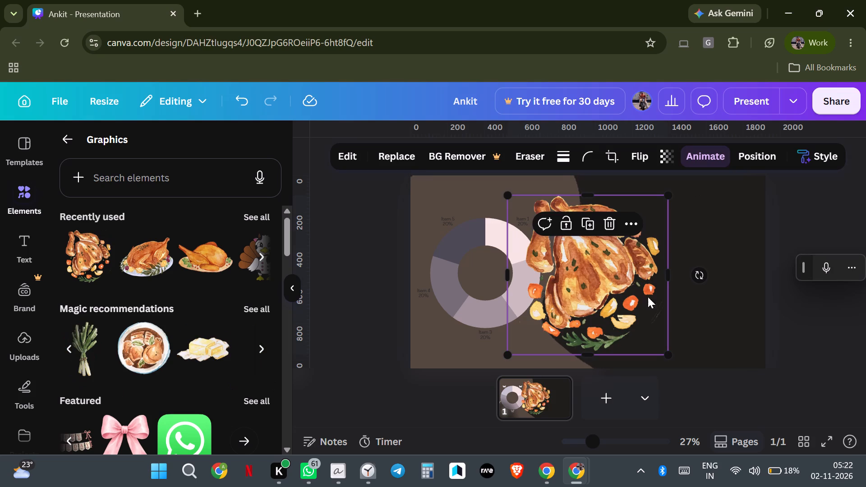
{"action": "left_click_drag", "start_coordinate": [667, 276], "coordinate": [692, 282]}
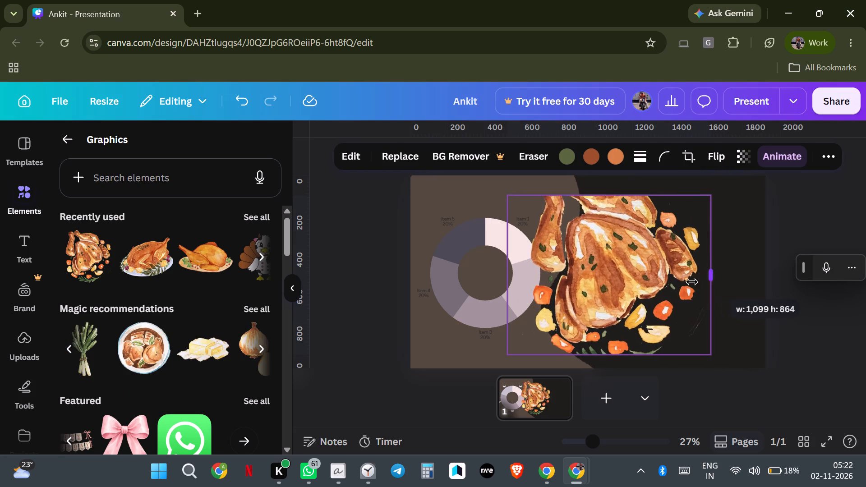
{"action": "left_click_drag", "start_coordinate": [692, 282], "coordinate": [680, 289]}
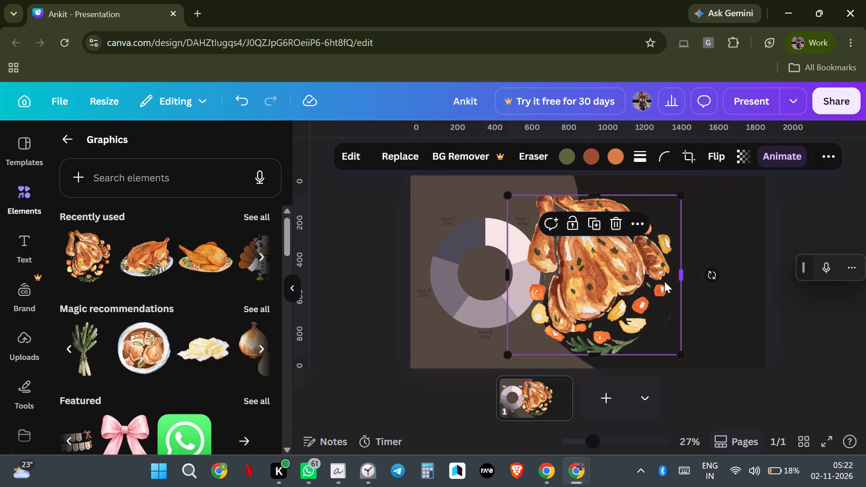
{"action": "left_click_drag", "start_coordinate": [589, 280], "coordinate": [670, 278]}
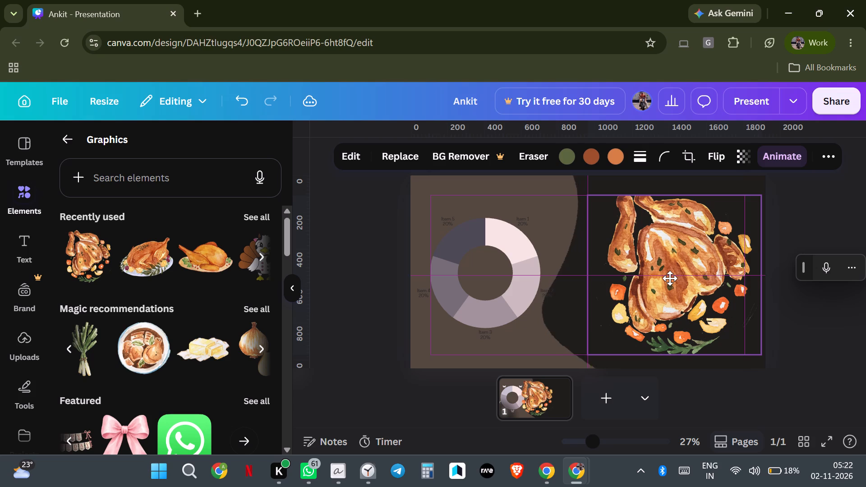
{"action": "left_click_drag", "start_coordinate": [670, 278], "coordinate": [670, 278]}
Browse the recently used and recommended graphics and the graphic collections for another element to add.
{"action": "left_click", "coordinate": [257, 347]}
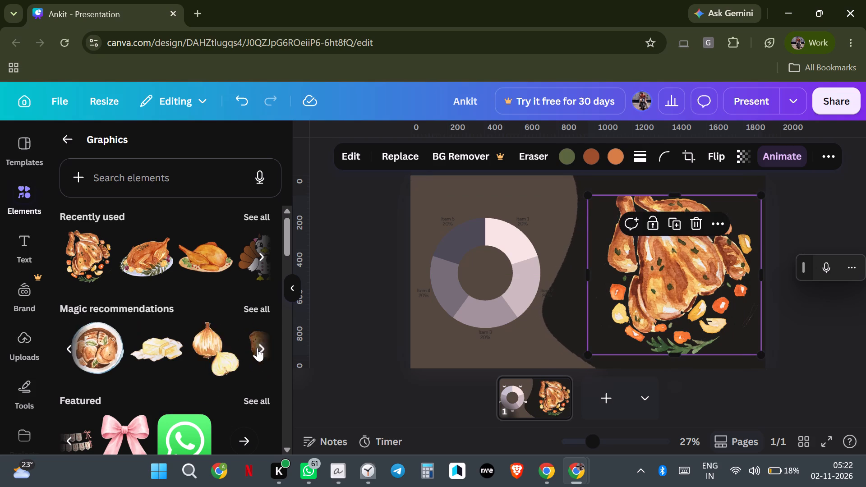
{"action": "left_click", "coordinate": [261, 247]}
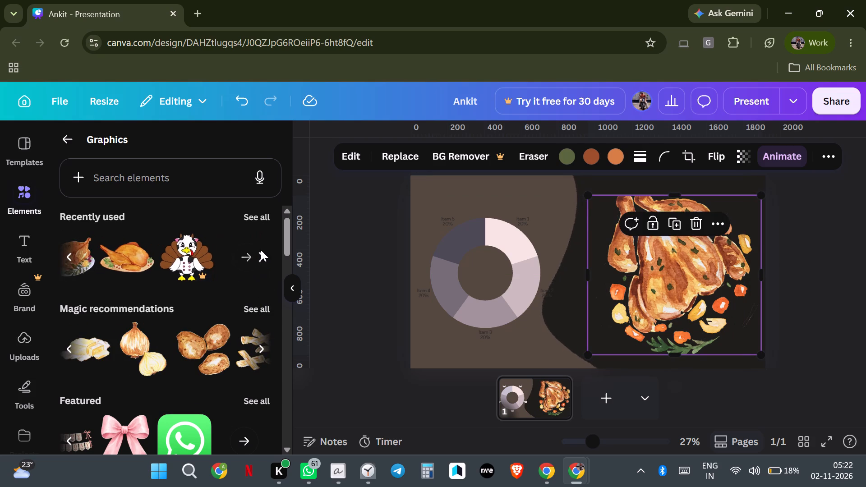
{"action": "double_click", "coordinate": [261, 250]}
{"action": "scroll", "coordinate": [260, 311], "scroll_direction": "down", "scroll_amount": 9}
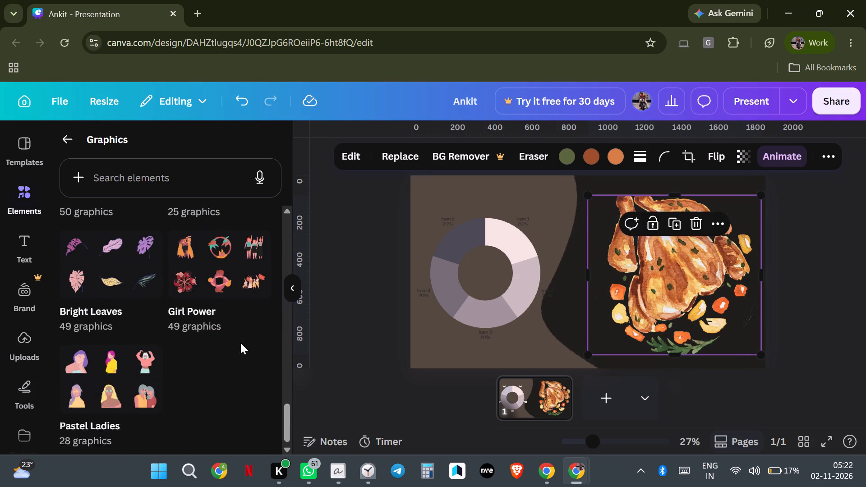
{"action": "scroll", "coordinate": [240, 343], "scroll_direction": "up", "scroll_amount": 6}
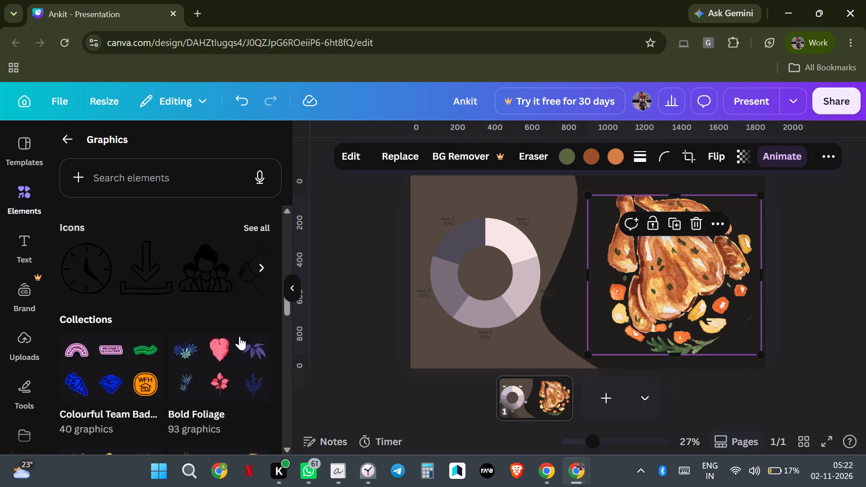
{"action": "scroll", "coordinate": [240, 336], "scroll_direction": "up", "scroll_amount": 4}
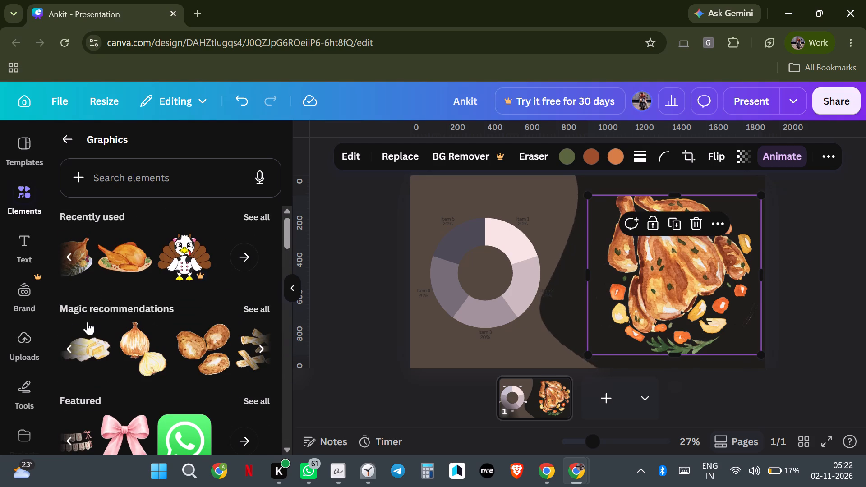
{"action": "triple_click", "coordinate": [64, 255]}
{"action": "left_click", "coordinate": [65, 255]}
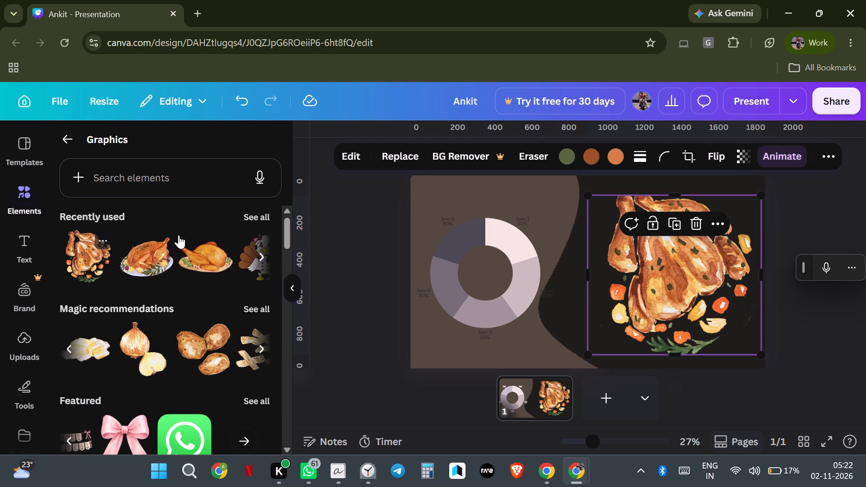
{"action": "scroll", "coordinate": [160, 231], "scroll_direction": "down", "scroll_amount": 1}
Search the graphics for "chicken biryani".
{"action": "left_click", "coordinate": [161, 182]}
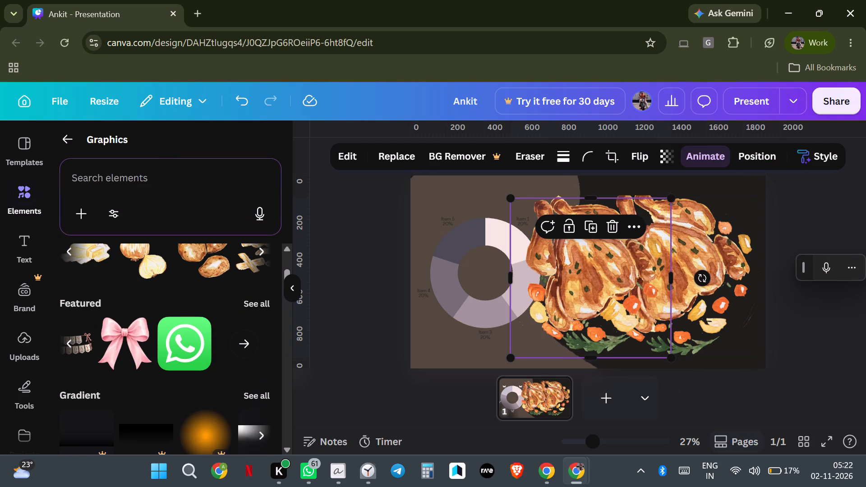
{"action": "type", "text": "chicke"}
{"action": "key", "text": "n"}
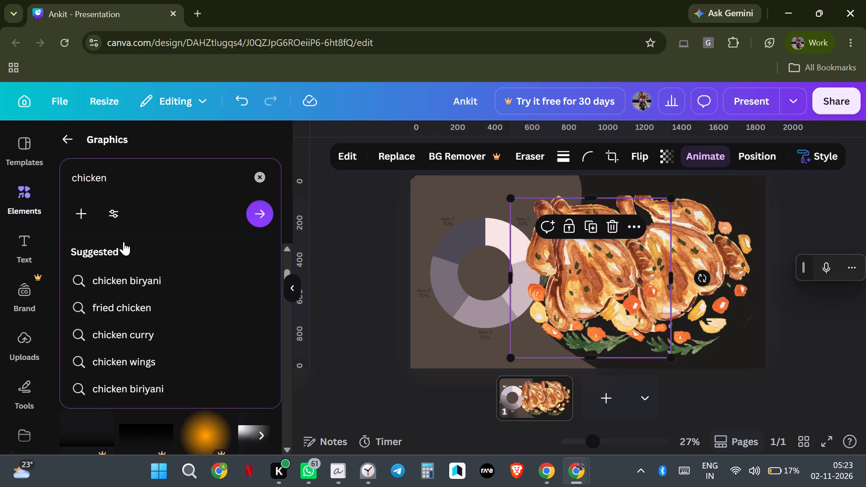
{"action": "left_click", "coordinate": [147, 277]}
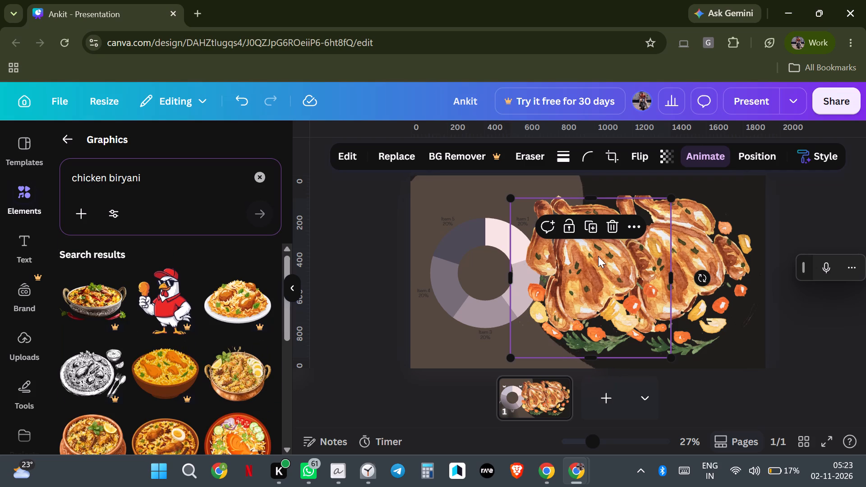
Delete the two extra copies of the roasted chicken, keeping the one on the slide's dark area.
{"action": "left_click", "coordinate": [613, 222]}
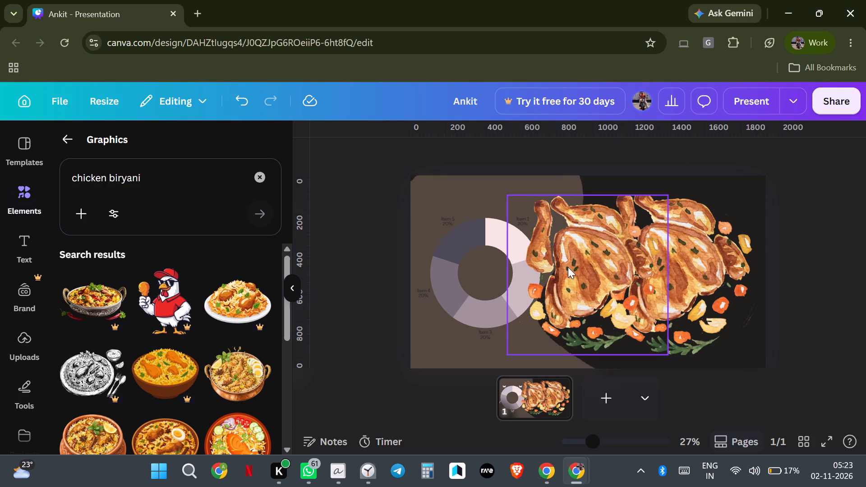
{"action": "left_click_drag", "start_coordinate": [571, 263], "coordinate": [535, 276]}
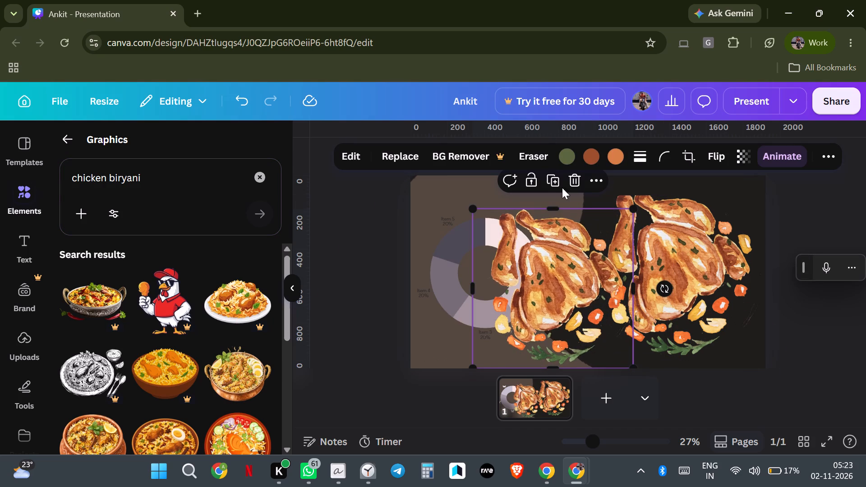
{"action": "left_click", "coordinate": [567, 179]}
Unlock the donut chart on the slide's brown area and delete it.
{"action": "left_click", "coordinate": [486, 249]}
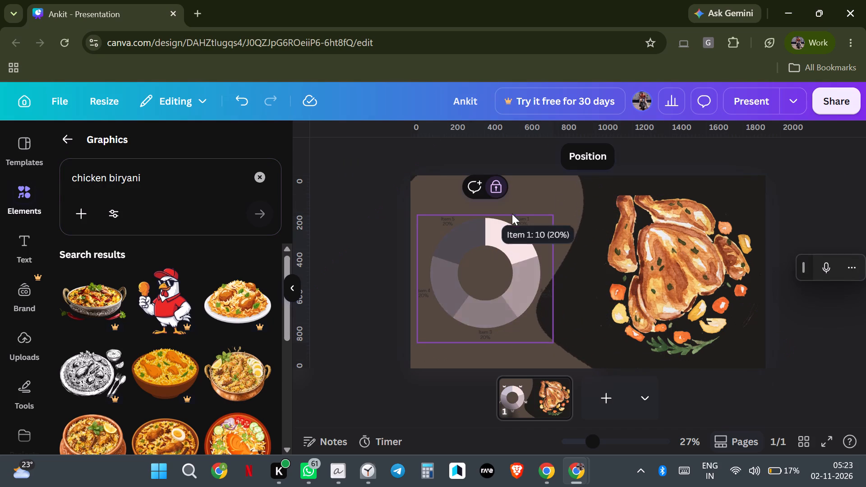
{"action": "left_click", "coordinate": [496, 188]}
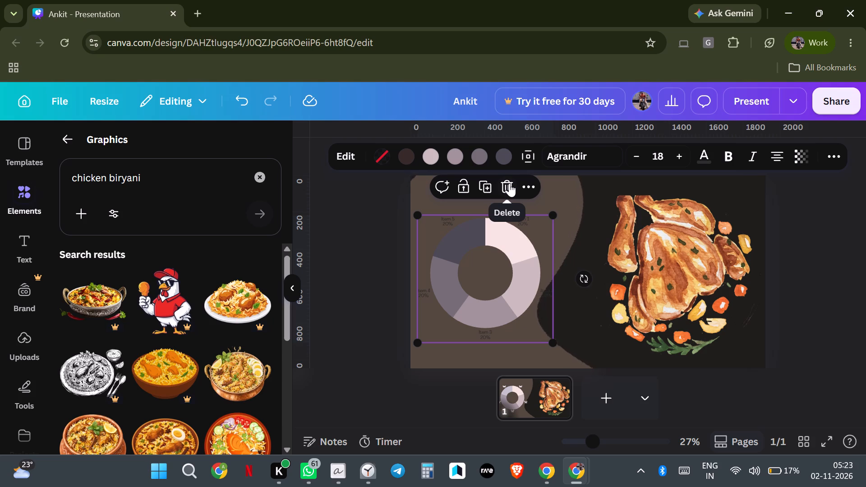
{"action": "left_click", "coordinate": [509, 183]}
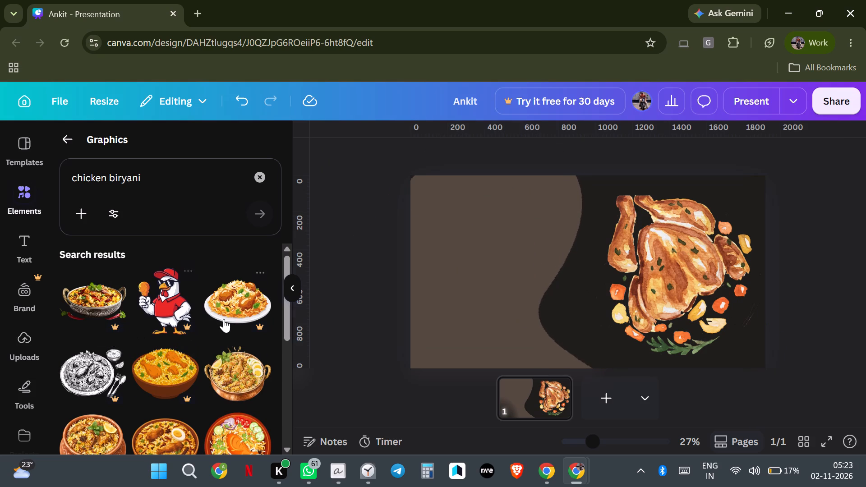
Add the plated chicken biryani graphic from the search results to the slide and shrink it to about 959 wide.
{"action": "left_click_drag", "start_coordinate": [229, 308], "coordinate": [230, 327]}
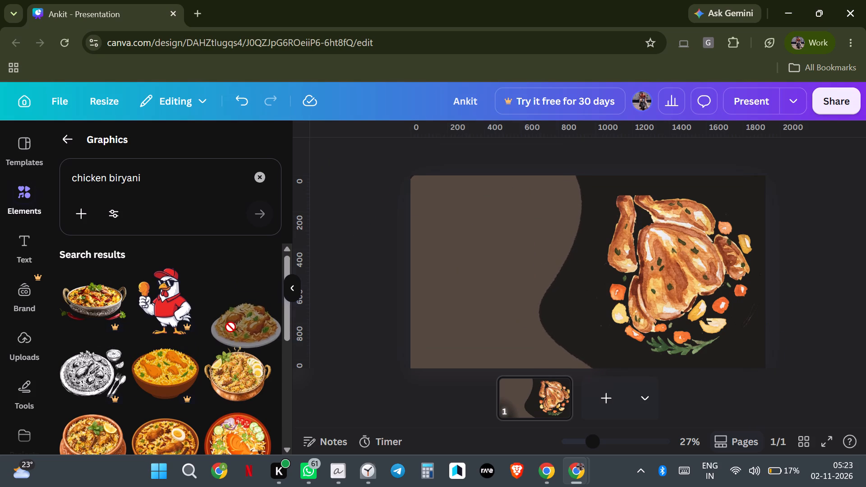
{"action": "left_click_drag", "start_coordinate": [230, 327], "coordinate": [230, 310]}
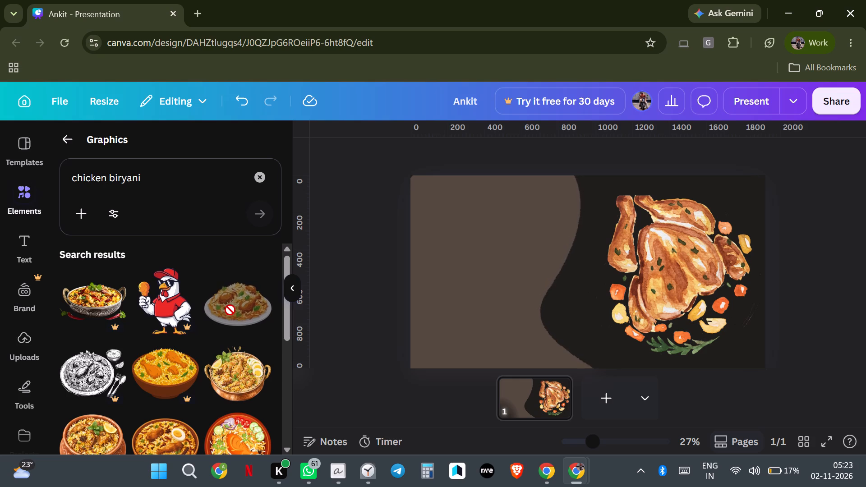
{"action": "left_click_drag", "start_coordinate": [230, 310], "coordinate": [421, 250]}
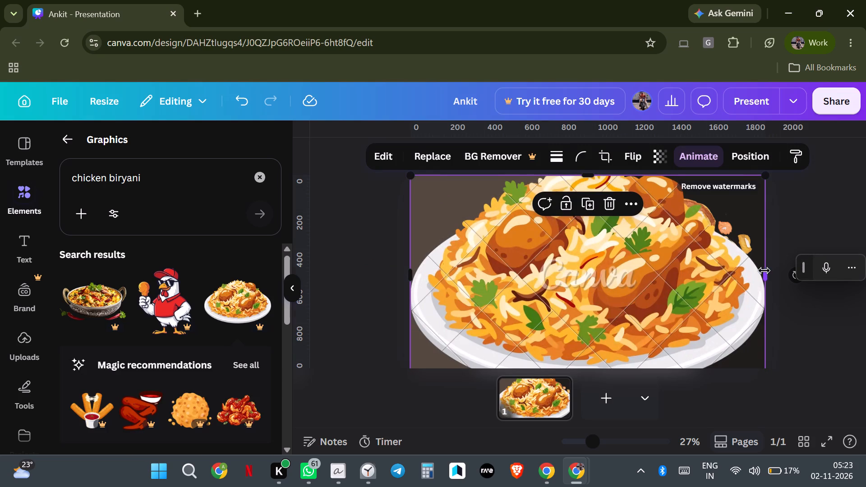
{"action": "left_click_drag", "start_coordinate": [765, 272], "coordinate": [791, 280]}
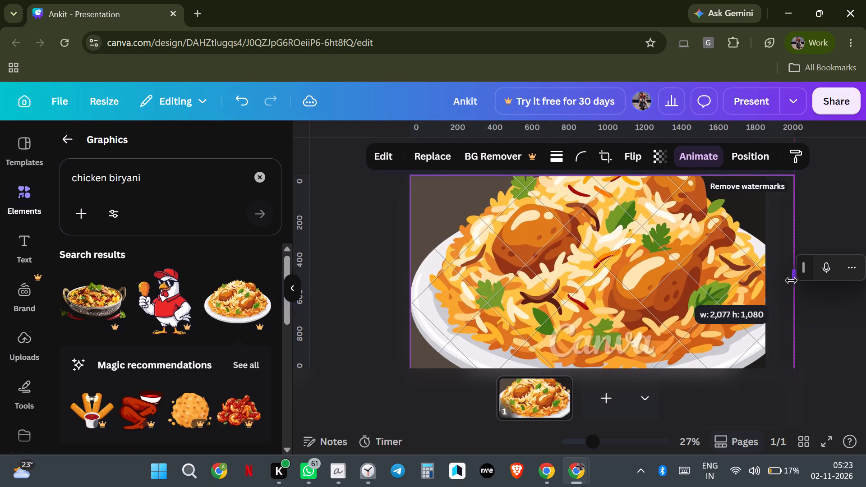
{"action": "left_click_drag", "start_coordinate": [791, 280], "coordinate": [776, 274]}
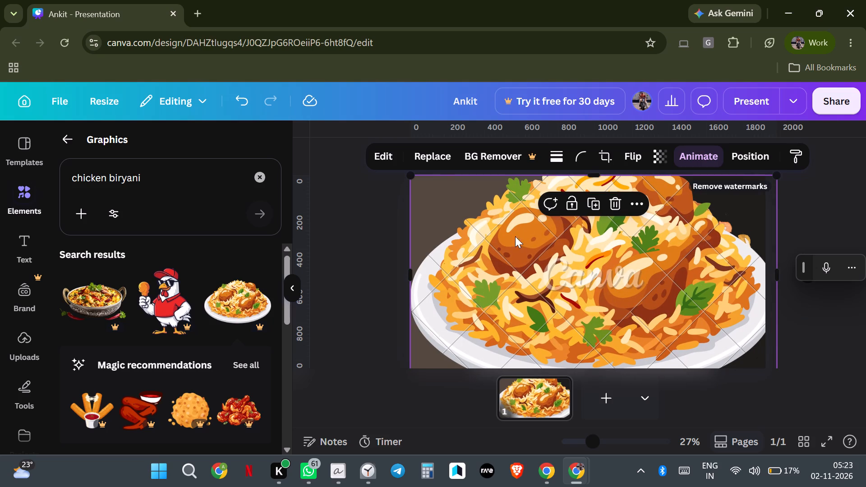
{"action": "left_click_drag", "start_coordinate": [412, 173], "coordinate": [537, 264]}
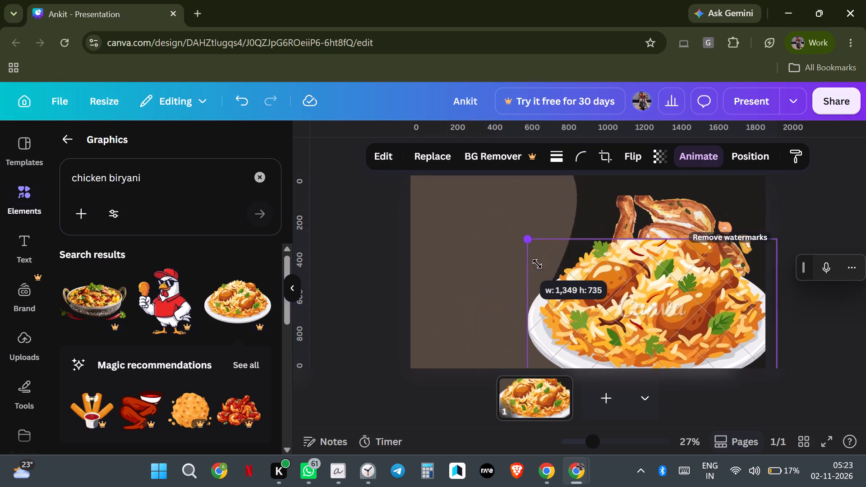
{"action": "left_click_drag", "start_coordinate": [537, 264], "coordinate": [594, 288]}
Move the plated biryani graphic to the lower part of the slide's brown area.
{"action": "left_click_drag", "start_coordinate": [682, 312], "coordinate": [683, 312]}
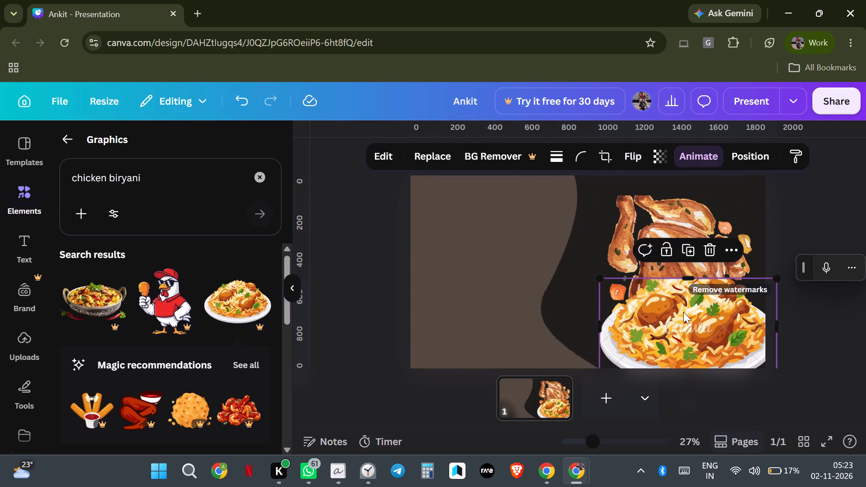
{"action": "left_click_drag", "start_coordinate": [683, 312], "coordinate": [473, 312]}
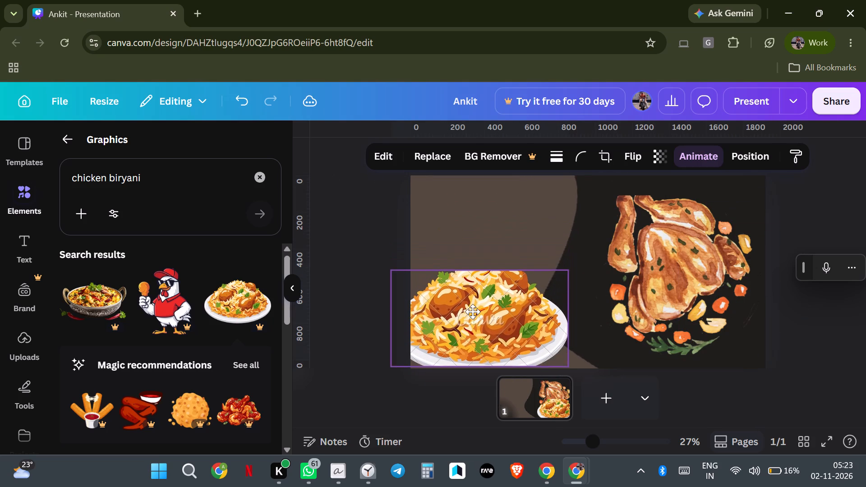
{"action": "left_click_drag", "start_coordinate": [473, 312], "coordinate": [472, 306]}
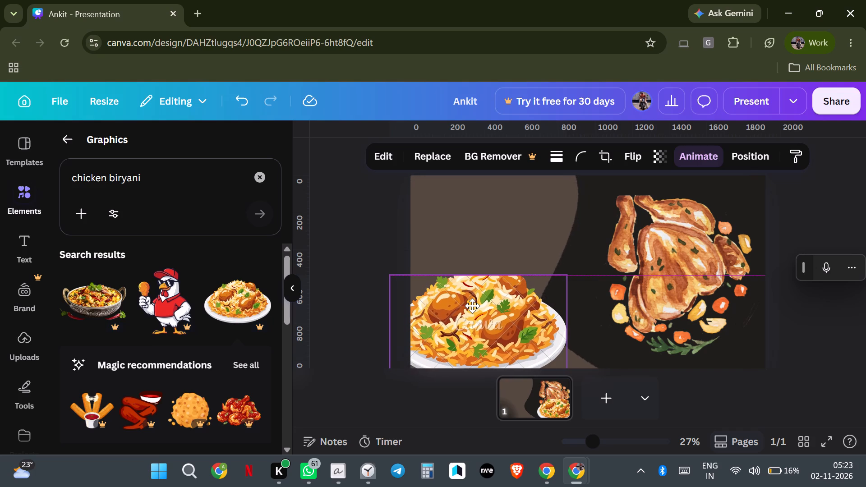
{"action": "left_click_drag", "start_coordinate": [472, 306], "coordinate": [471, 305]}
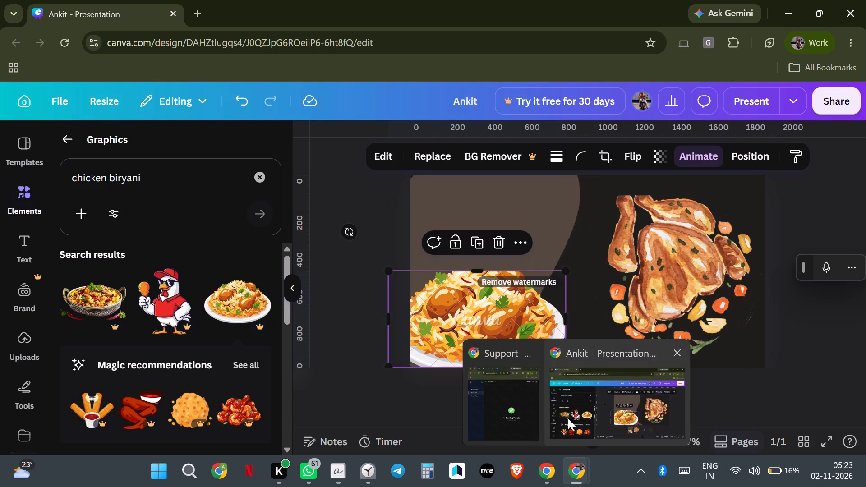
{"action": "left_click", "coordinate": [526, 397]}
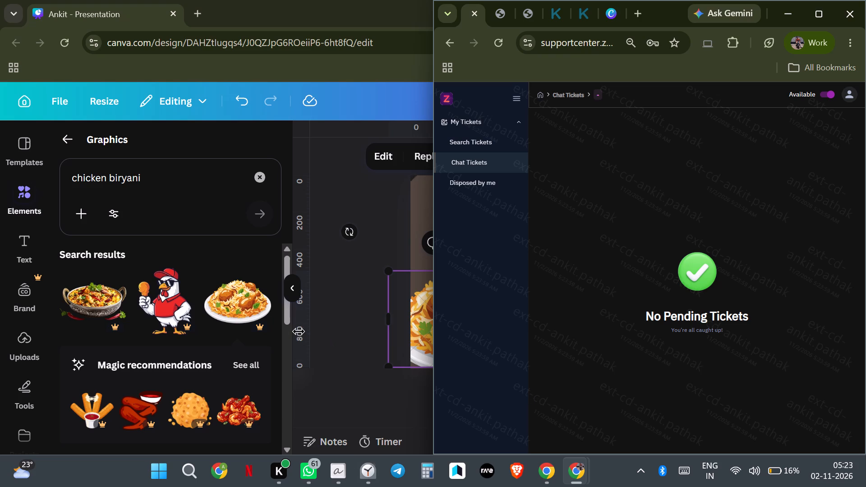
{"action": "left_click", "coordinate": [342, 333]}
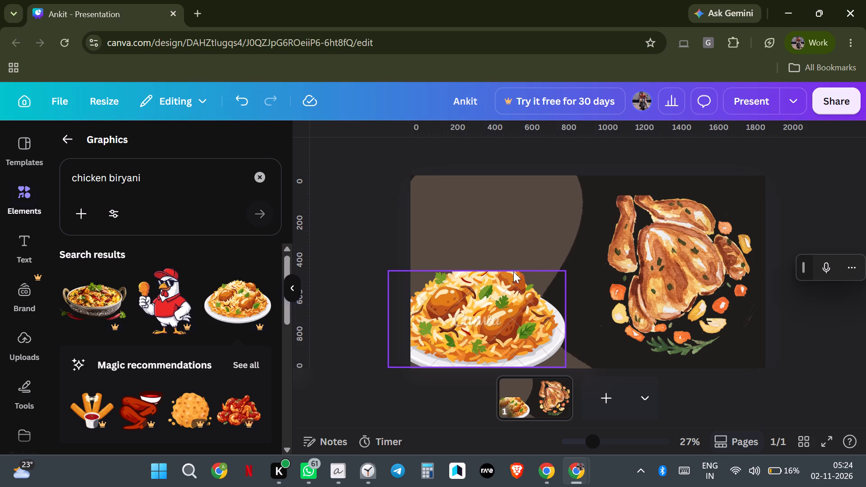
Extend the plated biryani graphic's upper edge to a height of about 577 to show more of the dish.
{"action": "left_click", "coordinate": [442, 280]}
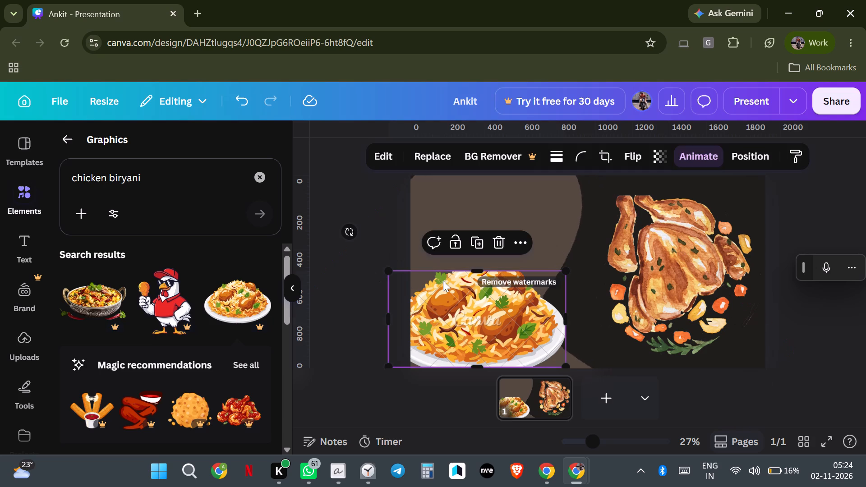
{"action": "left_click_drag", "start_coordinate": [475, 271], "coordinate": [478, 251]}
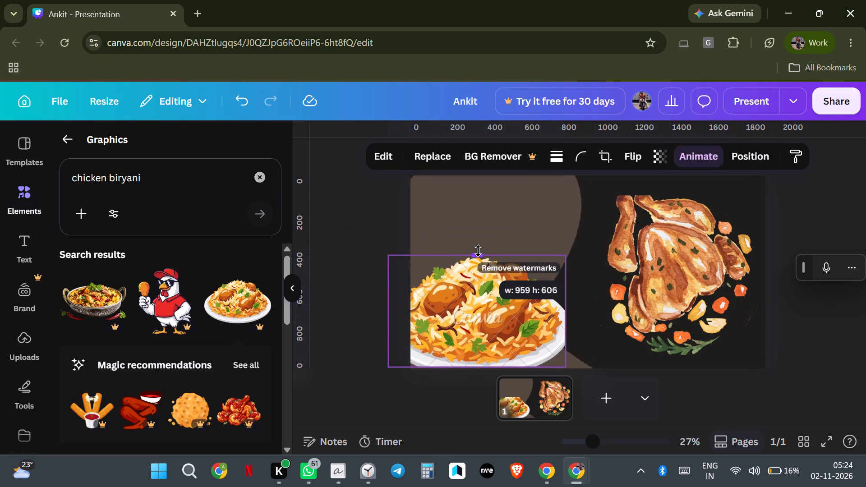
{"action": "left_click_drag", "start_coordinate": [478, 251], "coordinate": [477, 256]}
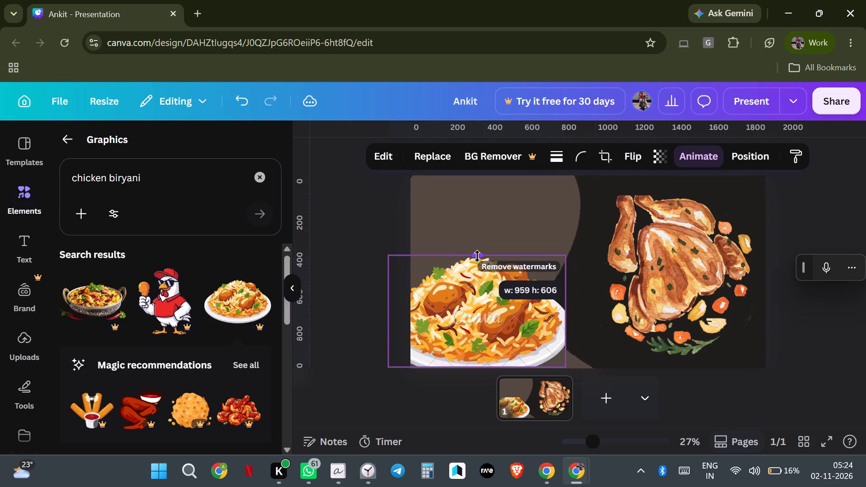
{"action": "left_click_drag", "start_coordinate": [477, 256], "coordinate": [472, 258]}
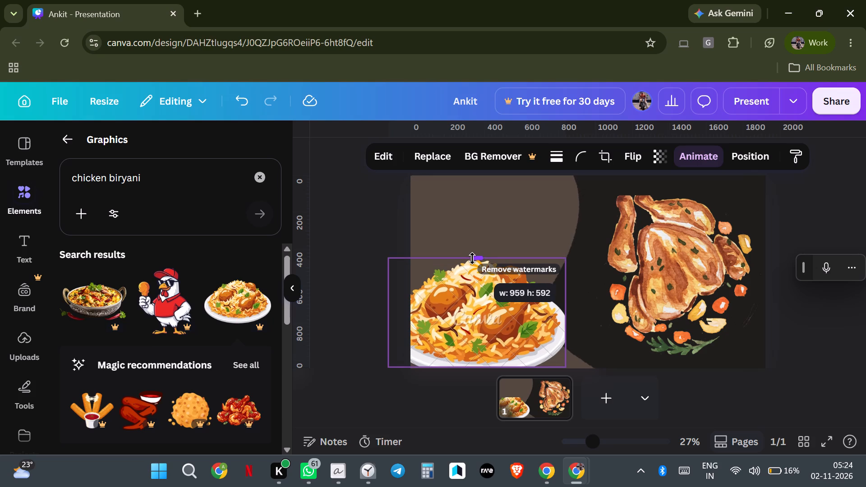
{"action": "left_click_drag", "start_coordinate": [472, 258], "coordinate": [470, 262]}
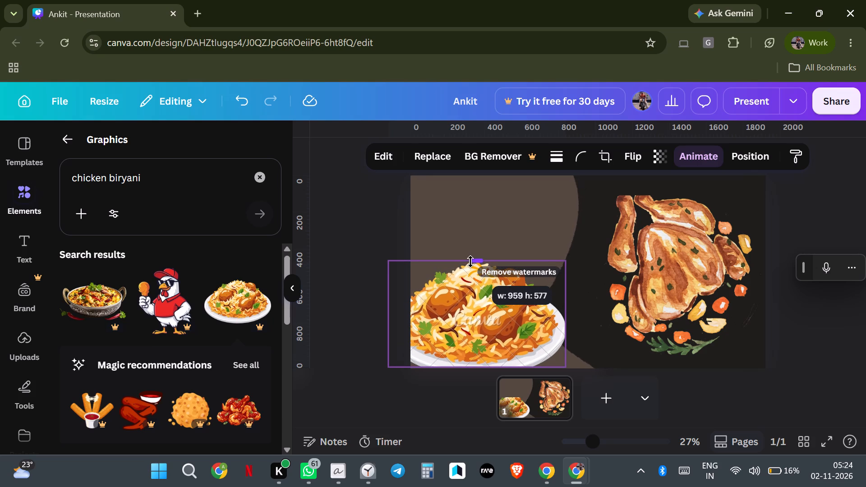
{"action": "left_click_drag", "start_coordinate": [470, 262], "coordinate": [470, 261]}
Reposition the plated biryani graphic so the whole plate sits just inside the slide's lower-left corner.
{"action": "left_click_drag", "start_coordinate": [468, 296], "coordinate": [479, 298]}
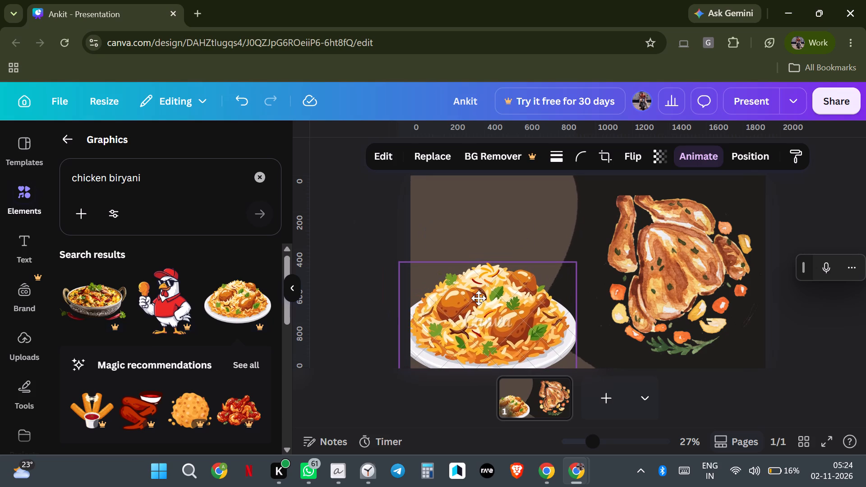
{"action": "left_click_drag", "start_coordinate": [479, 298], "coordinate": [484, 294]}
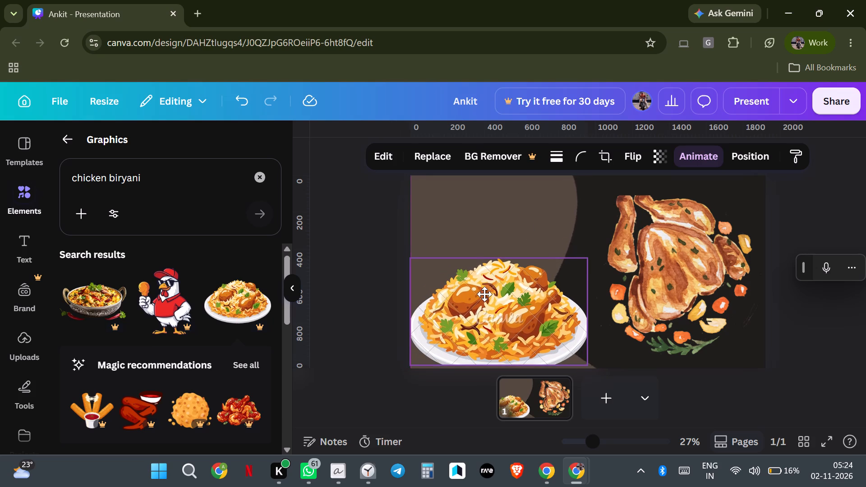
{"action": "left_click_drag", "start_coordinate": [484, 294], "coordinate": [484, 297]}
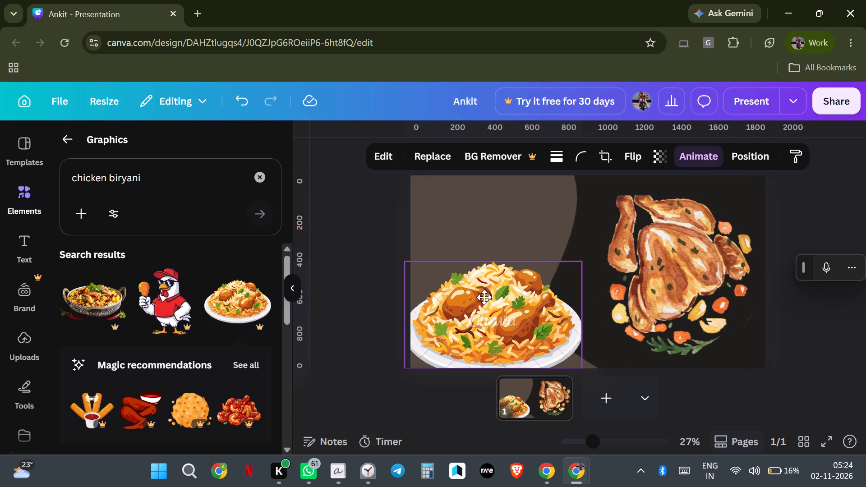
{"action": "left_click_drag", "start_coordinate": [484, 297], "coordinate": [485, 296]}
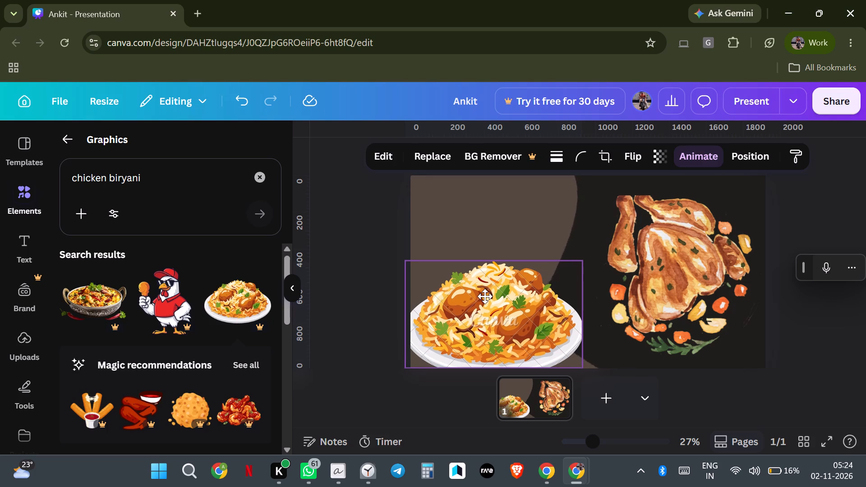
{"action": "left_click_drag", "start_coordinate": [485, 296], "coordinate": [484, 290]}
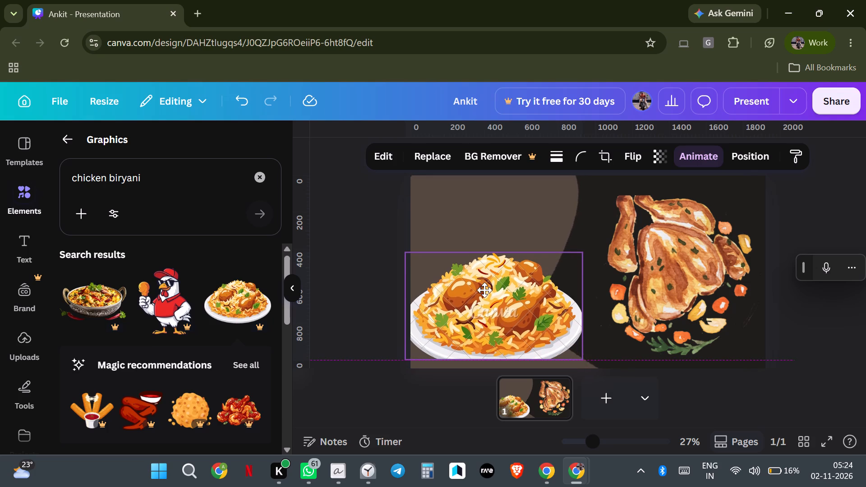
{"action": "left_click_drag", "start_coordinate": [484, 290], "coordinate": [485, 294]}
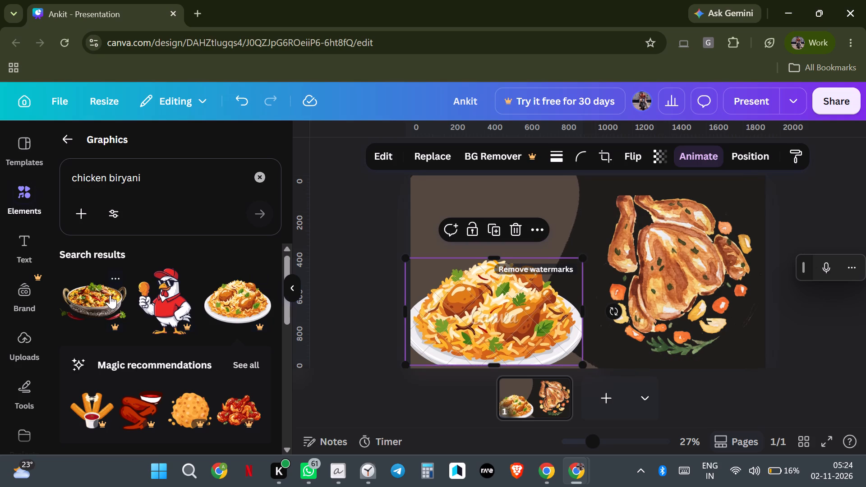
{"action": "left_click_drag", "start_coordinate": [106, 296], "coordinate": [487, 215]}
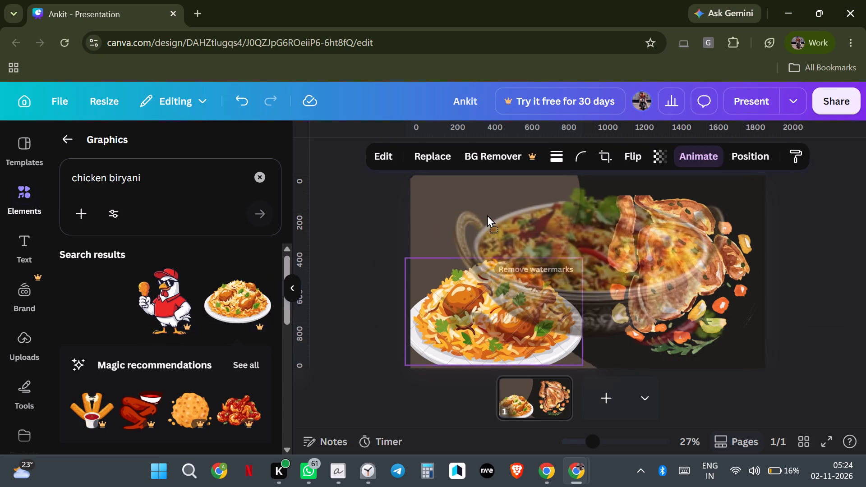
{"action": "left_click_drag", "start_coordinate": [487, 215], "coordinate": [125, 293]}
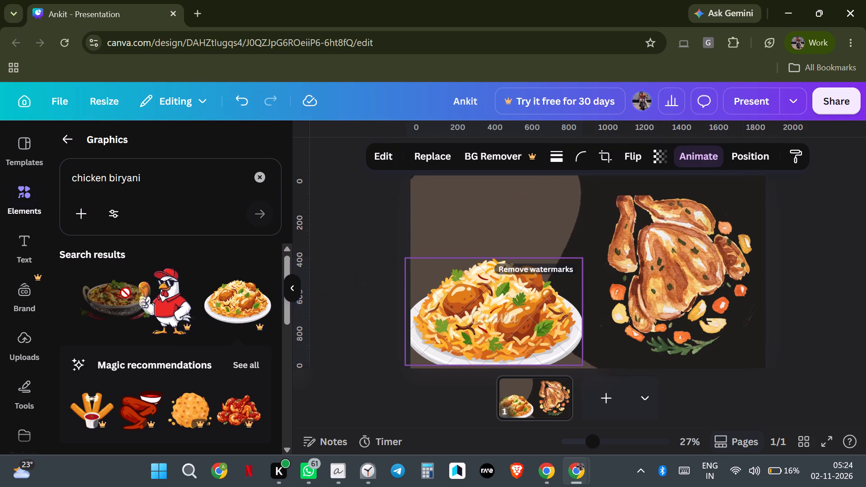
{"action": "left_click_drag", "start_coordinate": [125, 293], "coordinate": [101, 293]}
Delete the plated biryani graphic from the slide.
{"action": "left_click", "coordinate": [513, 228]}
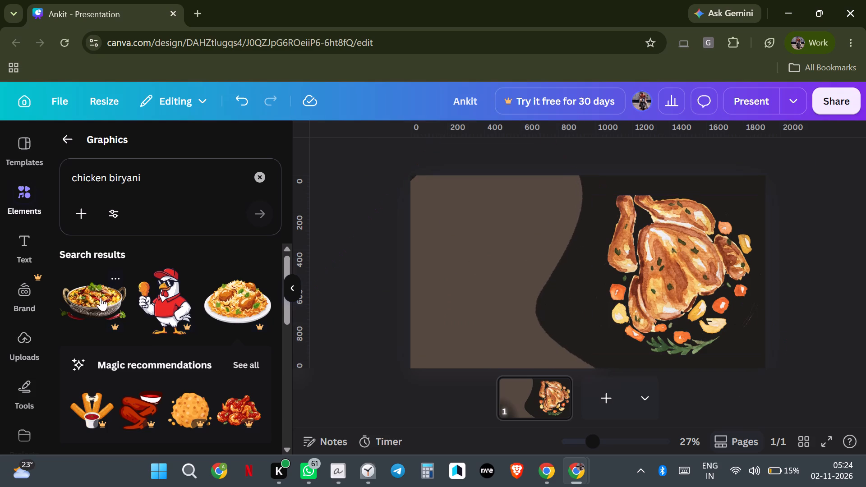
Add the chicken biryani graphic in the metal bowl with handles and shrink it to fit the slide's brown area.
{"action": "left_click_drag", "start_coordinate": [98, 297], "coordinate": [444, 284]}
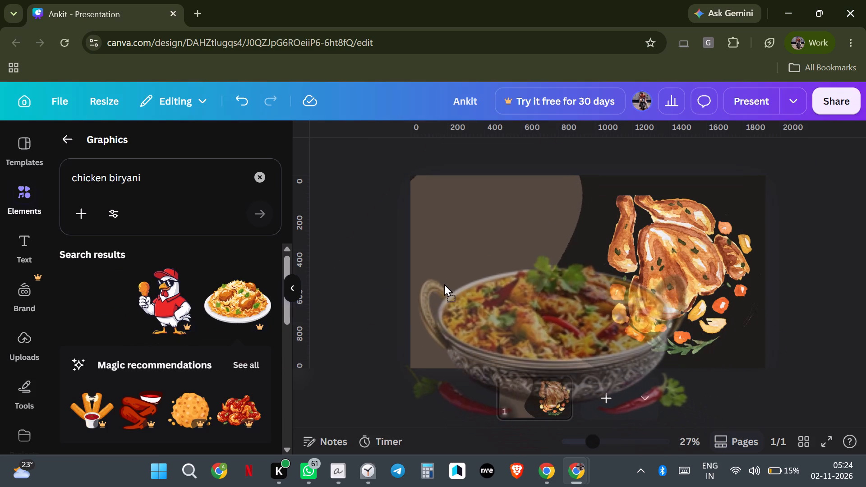
{"action": "left_click_drag", "start_coordinate": [444, 284], "coordinate": [445, 283]}
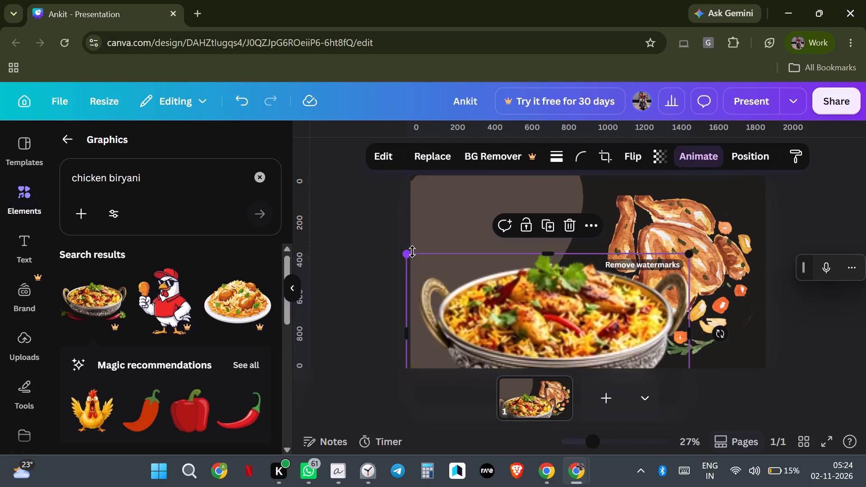
{"action": "left_click_drag", "start_coordinate": [406, 254], "coordinate": [489, 297]}
{"action": "left_click_drag", "start_coordinate": [587, 330], "coordinate": [516, 265]}
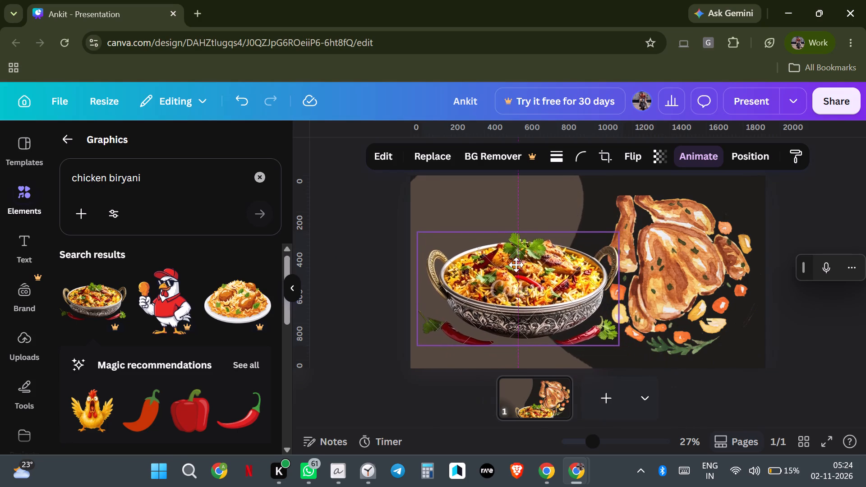
{"action": "left_click_drag", "start_coordinate": [516, 265], "coordinate": [515, 266]}
{"action": "left_click_drag", "start_coordinate": [417, 235], "coordinate": [440, 261]}
Move the biryani bowl into the slide's lower-left corner, aligned with the left and bottom edges.
{"action": "left_click_drag", "start_coordinate": [530, 288], "coordinate": [484, 314]}
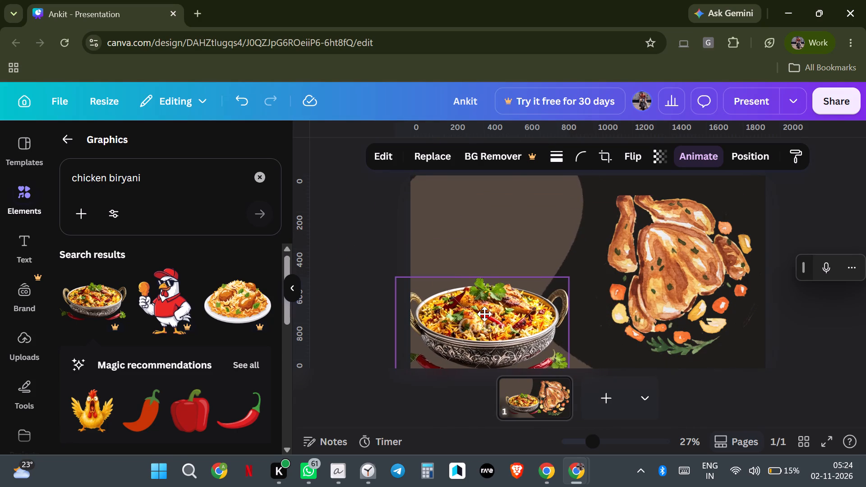
{"action": "left_click_drag", "start_coordinate": [484, 314], "coordinate": [500, 307]}
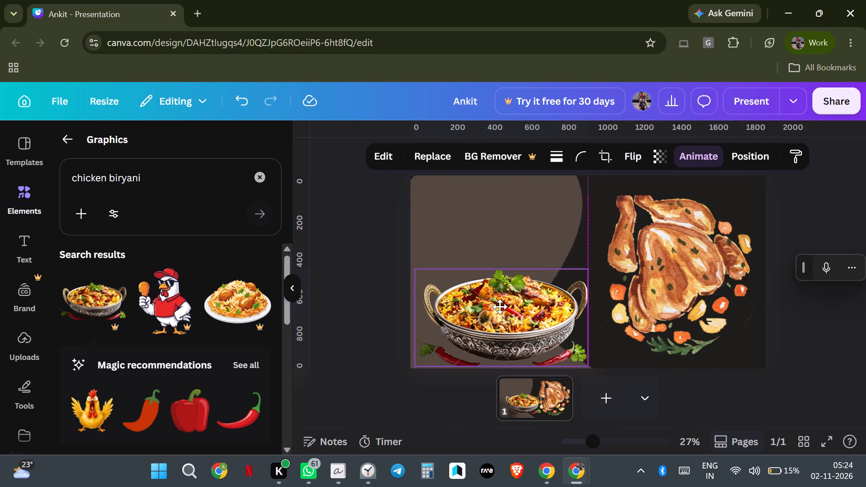
{"action": "left_click_drag", "start_coordinate": [500, 307], "coordinate": [497, 301]}
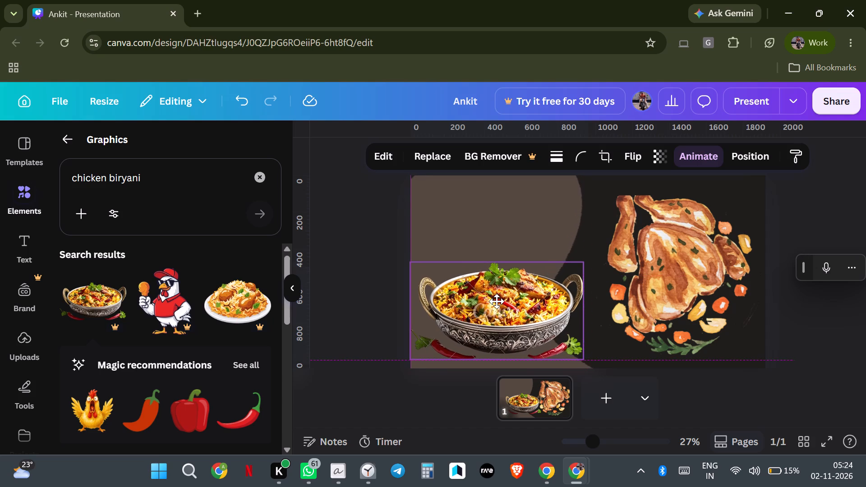
{"action": "left_click_drag", "start_coordinate": [497, 301], "coordinate": [495, 308]}
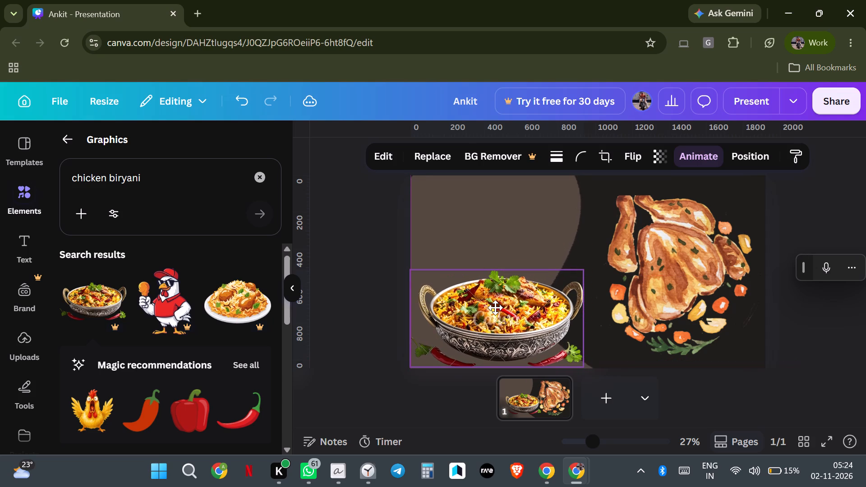
{"action": "left_click_drag", "start_coordinate": [495, 308], "coordinate": [496, 308]}
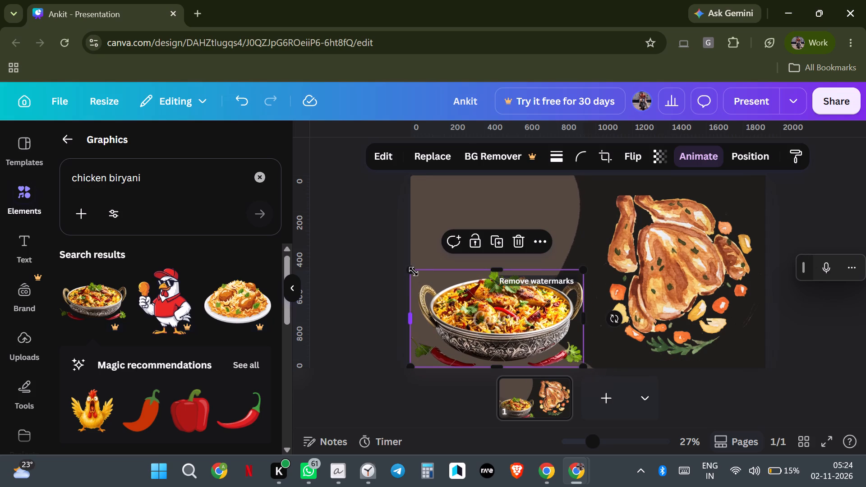
Enlarge the biryani bowl graphic slightly to about 971 × 548, extending it just past the slide's left edge.
{"action": "left_click_drag", "start_coordinate": [414, 271], "coordinate": [410, 263]}
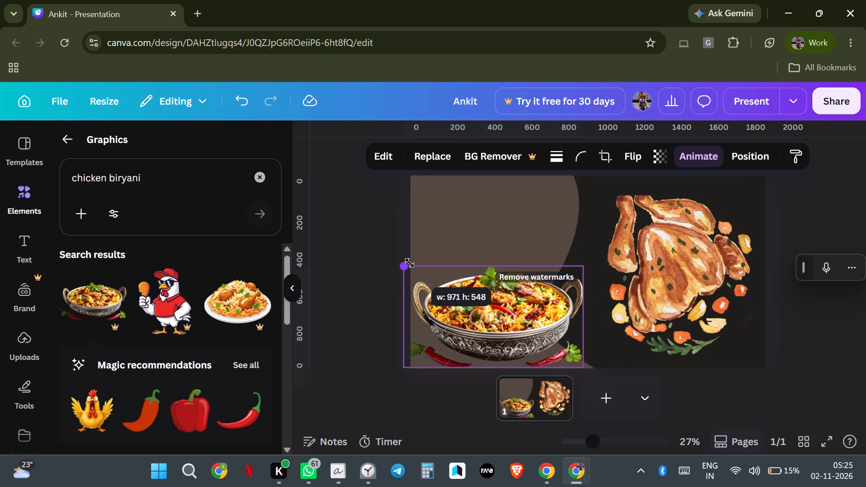
{"action": "left_click", "coordinate": [346, 242]}
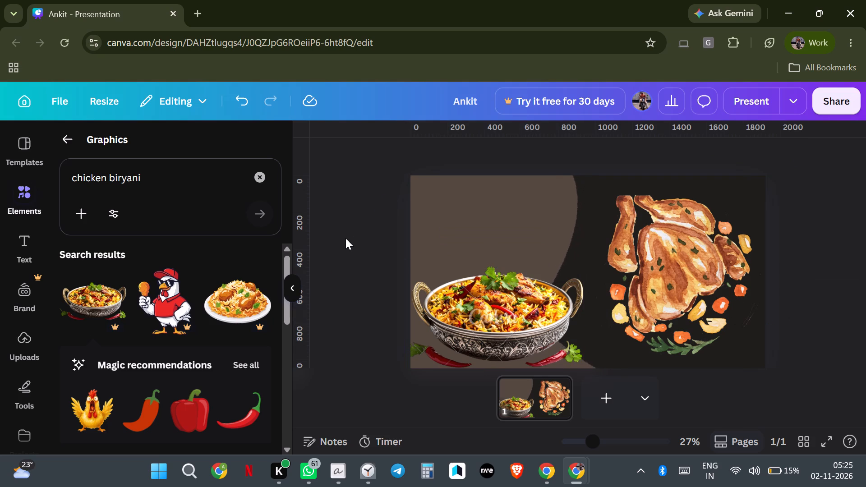
Browse the chicken biryani graphics results for another graphic that suits the slide.
{"action": "left_click", "coordinate": [679, 260]}
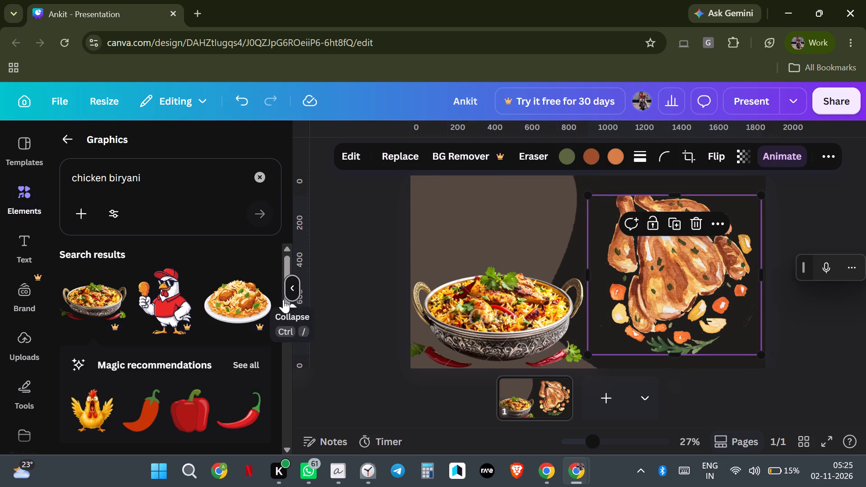
{"action": "scroll", "coordinate": [224, 332], "scroll_direction": "down", "scroll_amount": 1}
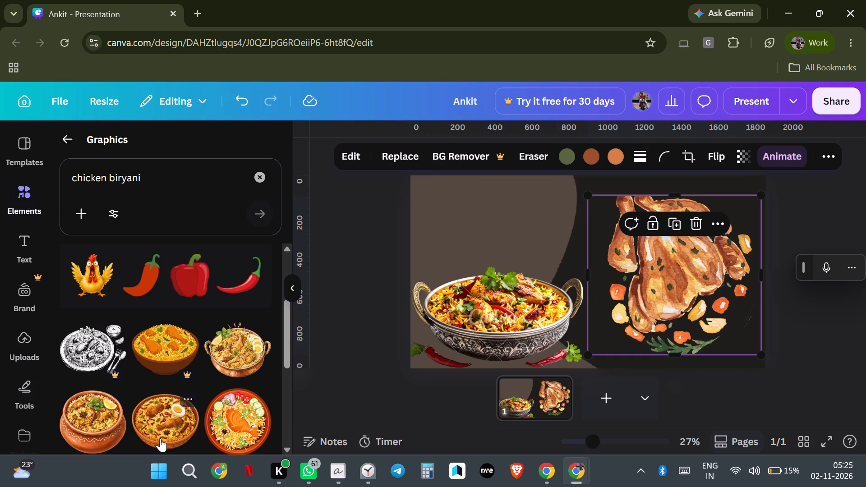
{"action": "scroll", "coordinate": [167, 383], "scroll_direction": "down", "scroll_amount": 2}
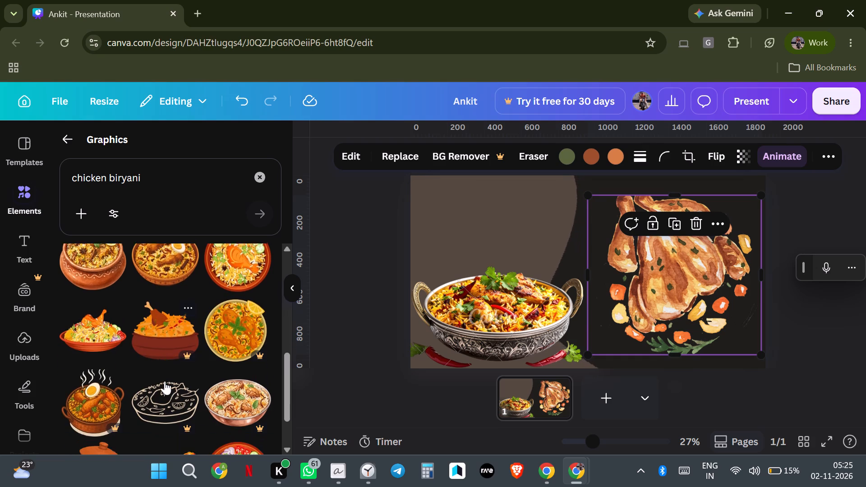
{"action": "scroll", "coordinate": [165, 382], "scroll_direction": "down", "scroll_amount": 1}
{"action": "scroll", "coordinate": [164, 383], "scroll_direction": "up", "scroll_amount": 1}
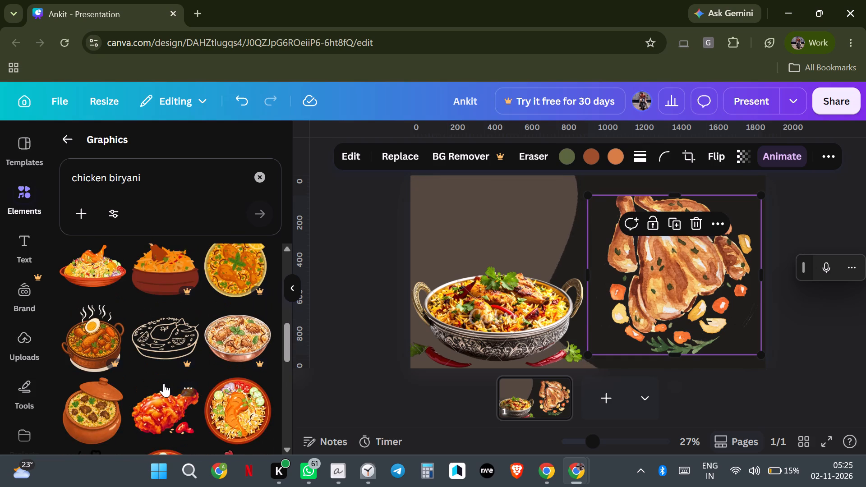
{"action": "scroll", "coordinate": [163, 385], "scroll_direction": "down", "scroll_amount": 1}
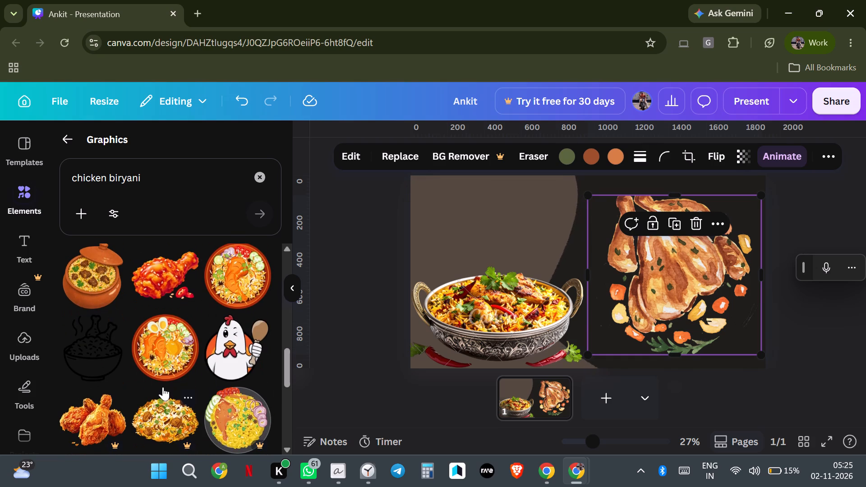
{"action": "scroll", "coordinate": [202, 410], "scroll_direction": "down", "scroll_amount": 2}
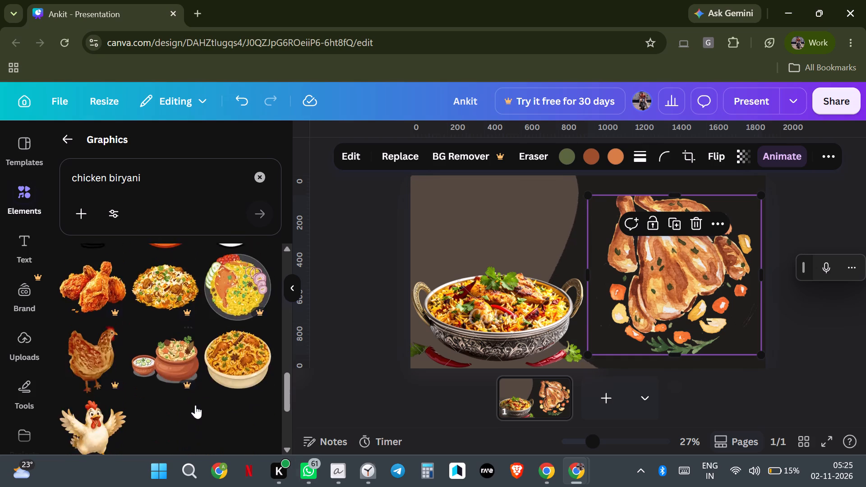
{"action": "scroll", "coordinate": [194, 402], "scroll_direction": "up", "scroll_amount": 1}
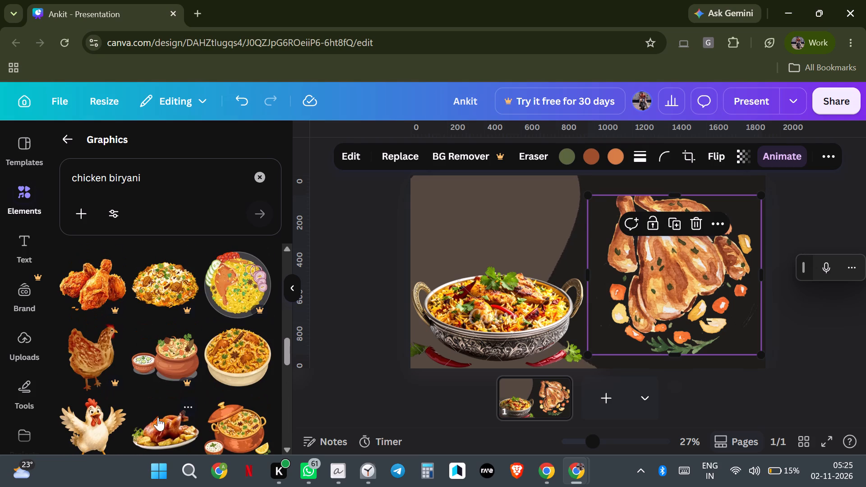
{"action": "scroll", "coordinate": [197, 372], "scroll_direction": "down", "scroll_amount": 1}
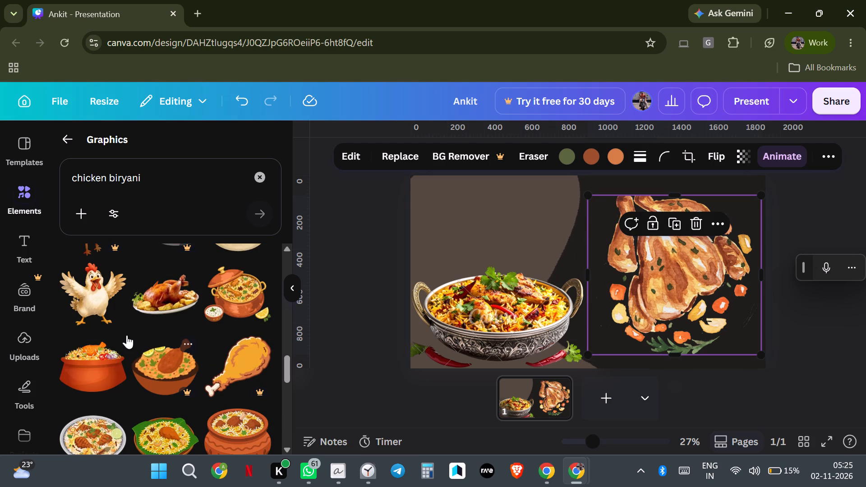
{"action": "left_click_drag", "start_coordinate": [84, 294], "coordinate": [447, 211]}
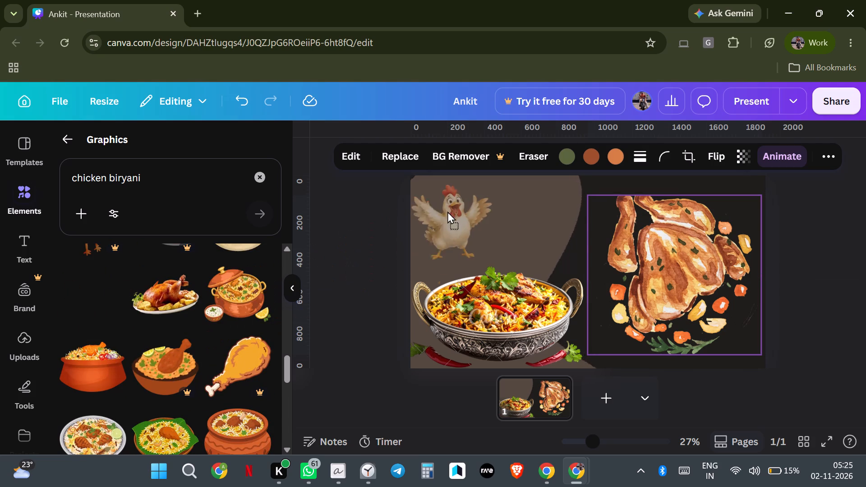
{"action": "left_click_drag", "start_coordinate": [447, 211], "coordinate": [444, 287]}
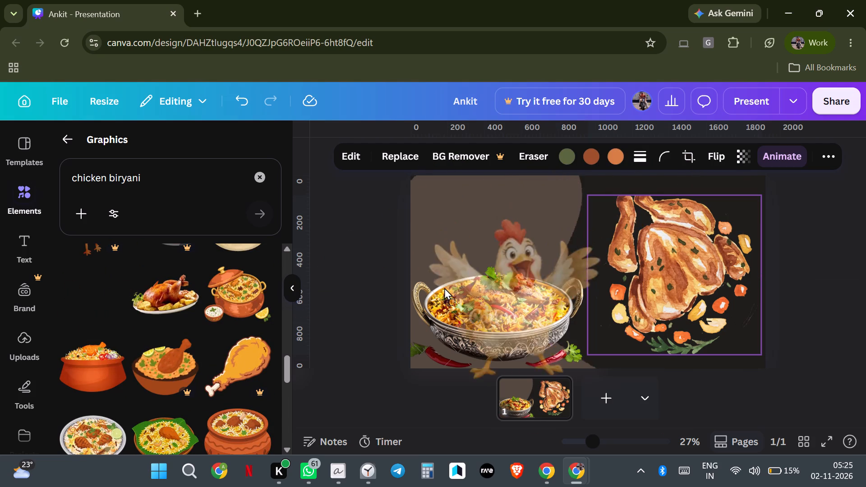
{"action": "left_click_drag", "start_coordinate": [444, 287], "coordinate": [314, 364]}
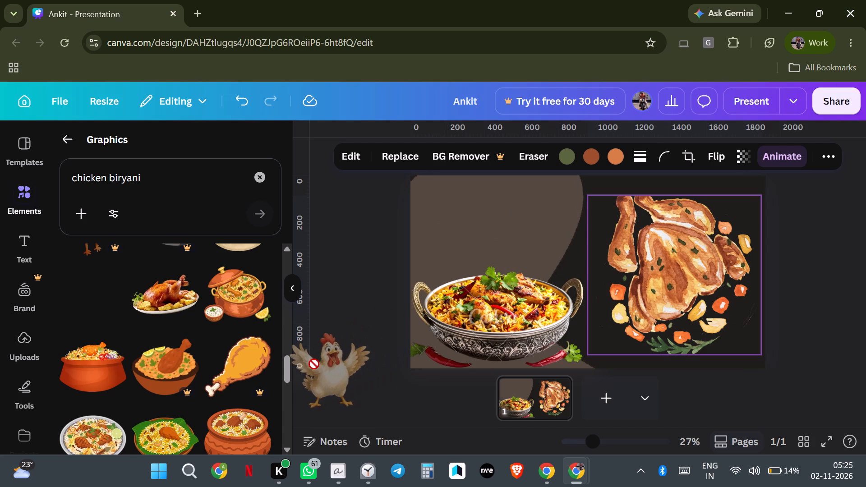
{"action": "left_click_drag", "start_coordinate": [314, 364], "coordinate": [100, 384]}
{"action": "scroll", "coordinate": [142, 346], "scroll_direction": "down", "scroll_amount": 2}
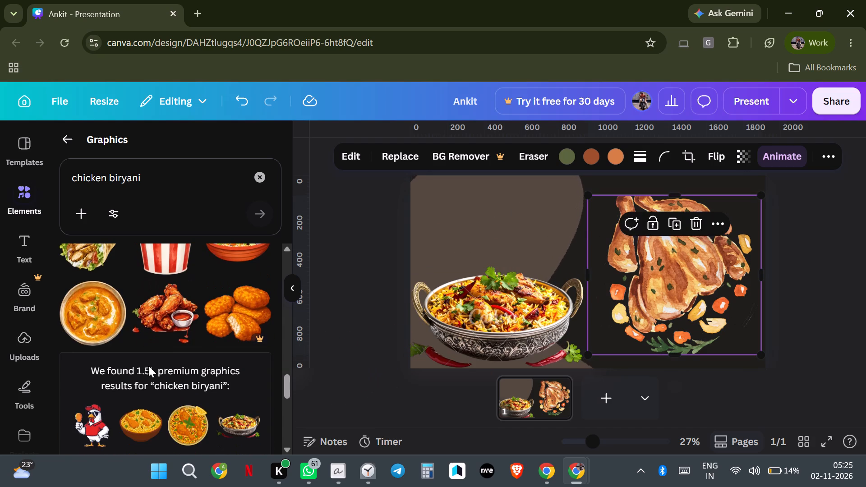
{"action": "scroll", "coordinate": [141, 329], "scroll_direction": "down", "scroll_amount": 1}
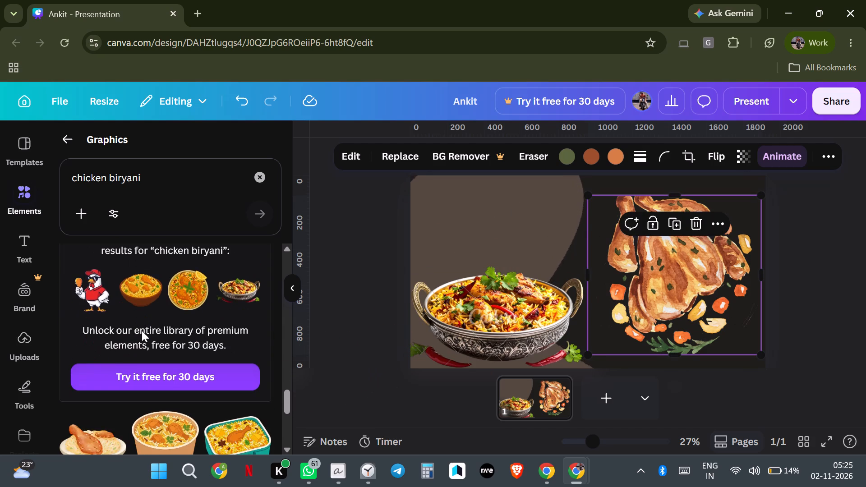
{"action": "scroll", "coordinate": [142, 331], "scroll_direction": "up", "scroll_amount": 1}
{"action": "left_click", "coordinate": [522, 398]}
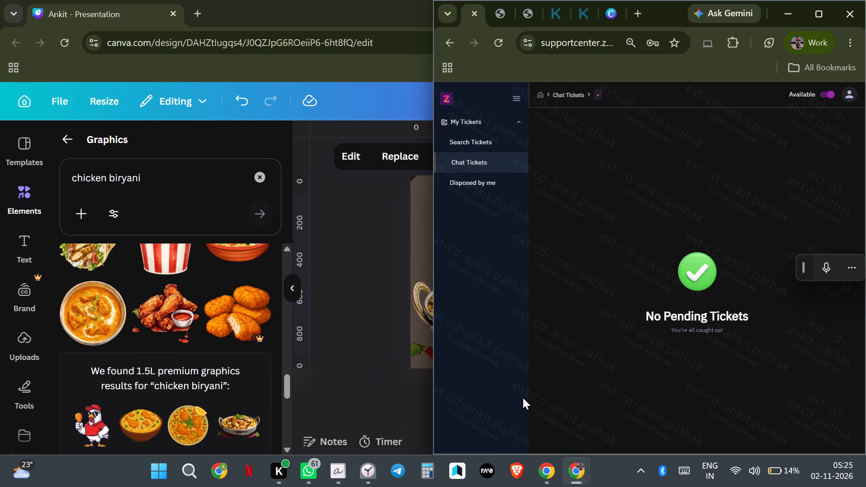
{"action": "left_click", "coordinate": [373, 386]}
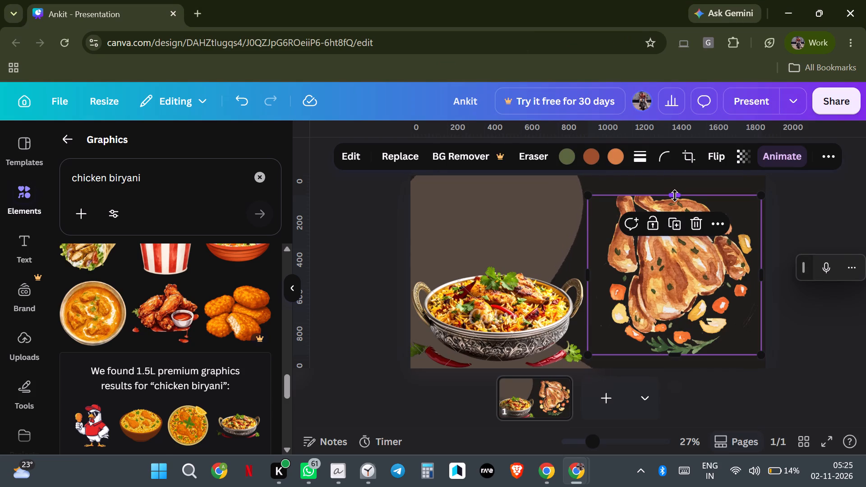
Enlarge the roast chicken graphic to about 938 × 937 and move it flush with the slide's right edge.
{"action": "left_click_drag", "start_coordinate": [675, 196], "coordinate": [676, 177]}
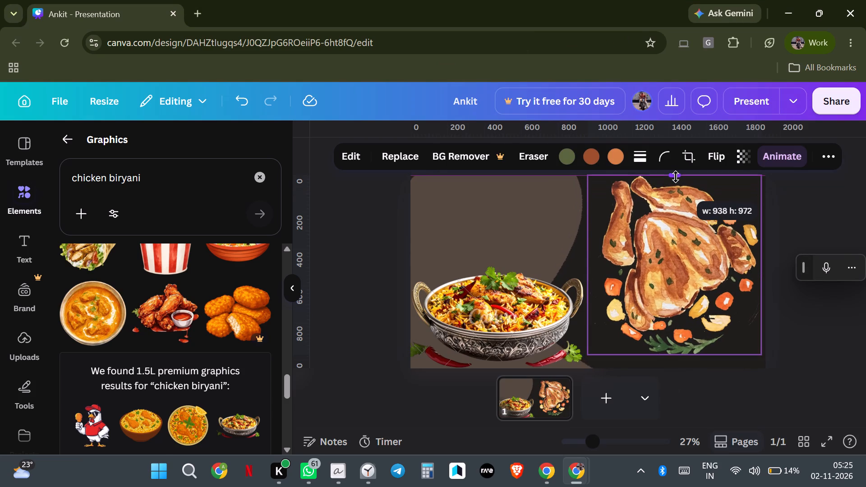
{"action": "left_click_drag", "start_coordinate": [676, 177], "coordinate": [676, 182]}
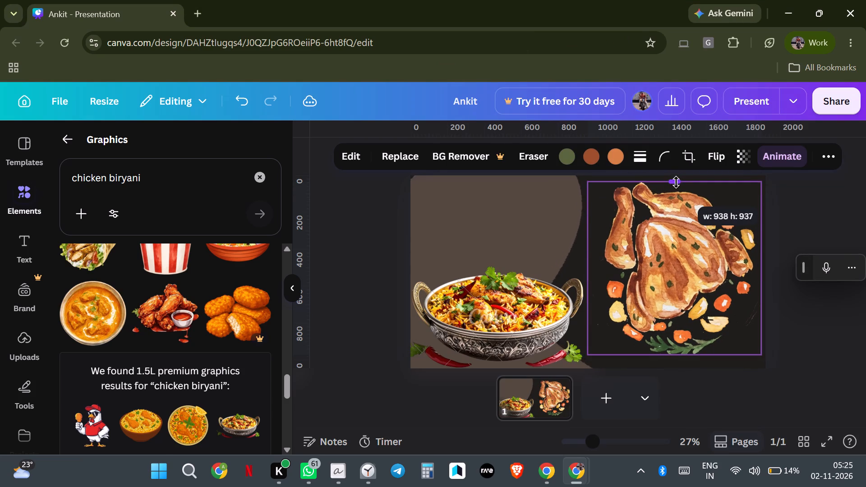
{"action": "left_click_drag", "start_coordinate": [676, 182], "coordinate": [677, 182]}
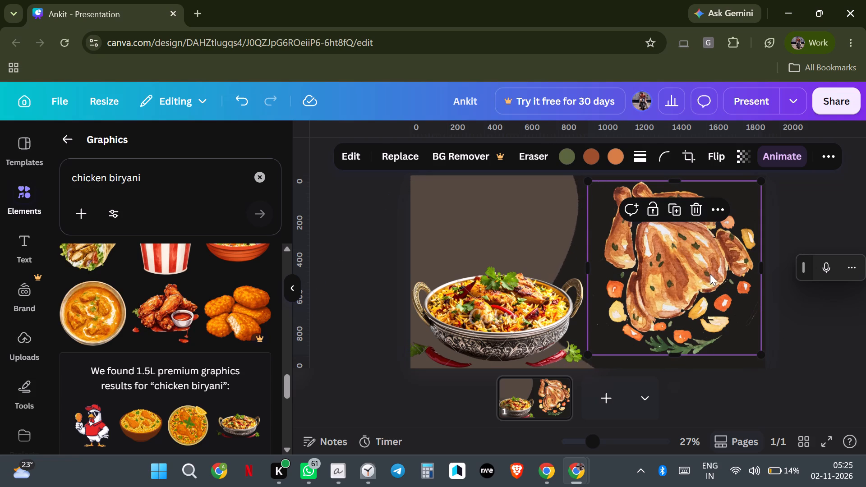
{"action": "left_click_drag", "start_coordinate": [695, 270], "coordinate": [701, 274]}
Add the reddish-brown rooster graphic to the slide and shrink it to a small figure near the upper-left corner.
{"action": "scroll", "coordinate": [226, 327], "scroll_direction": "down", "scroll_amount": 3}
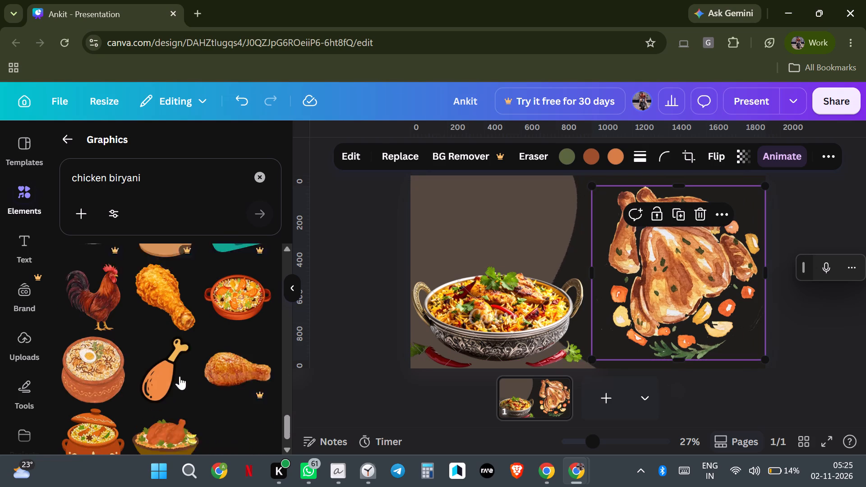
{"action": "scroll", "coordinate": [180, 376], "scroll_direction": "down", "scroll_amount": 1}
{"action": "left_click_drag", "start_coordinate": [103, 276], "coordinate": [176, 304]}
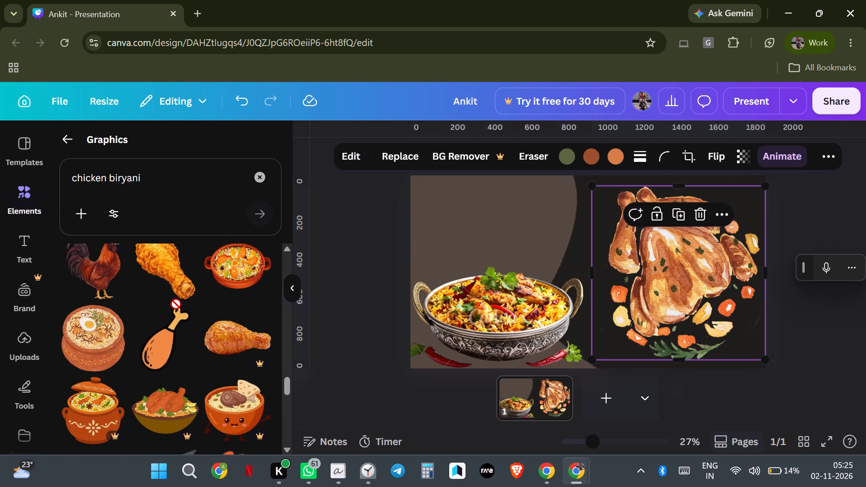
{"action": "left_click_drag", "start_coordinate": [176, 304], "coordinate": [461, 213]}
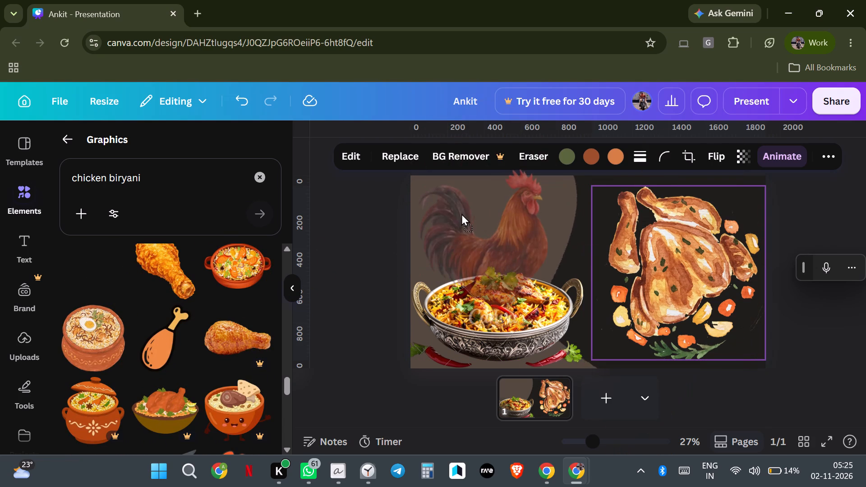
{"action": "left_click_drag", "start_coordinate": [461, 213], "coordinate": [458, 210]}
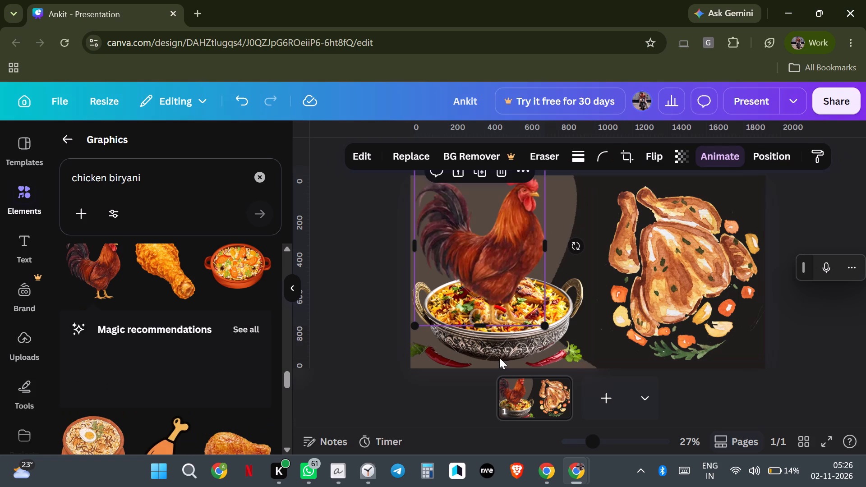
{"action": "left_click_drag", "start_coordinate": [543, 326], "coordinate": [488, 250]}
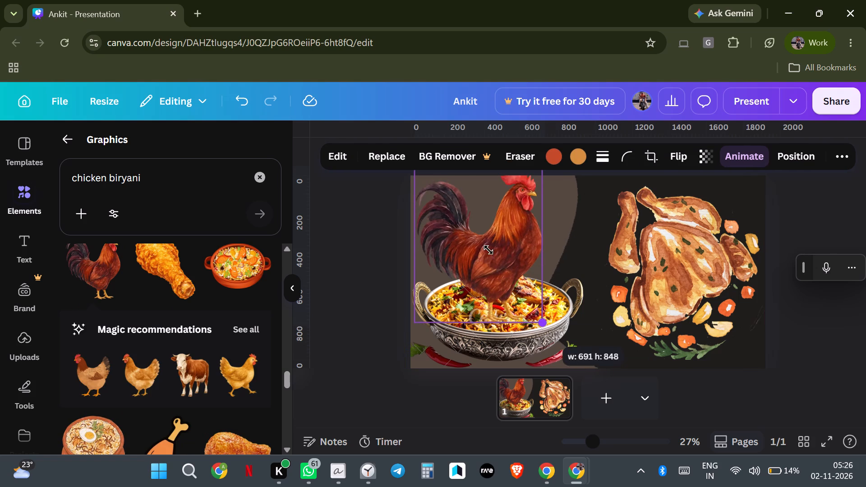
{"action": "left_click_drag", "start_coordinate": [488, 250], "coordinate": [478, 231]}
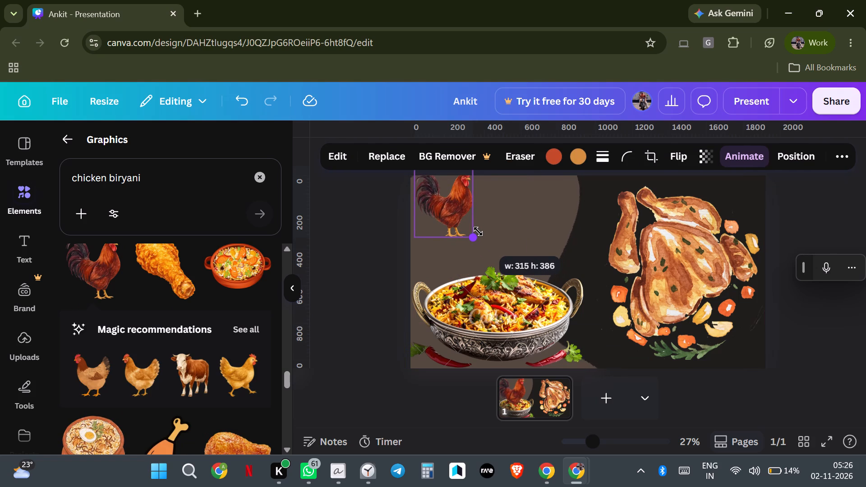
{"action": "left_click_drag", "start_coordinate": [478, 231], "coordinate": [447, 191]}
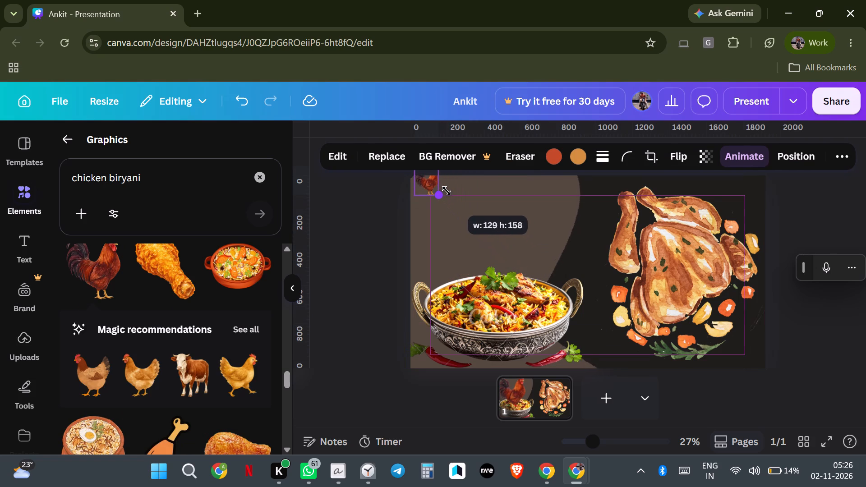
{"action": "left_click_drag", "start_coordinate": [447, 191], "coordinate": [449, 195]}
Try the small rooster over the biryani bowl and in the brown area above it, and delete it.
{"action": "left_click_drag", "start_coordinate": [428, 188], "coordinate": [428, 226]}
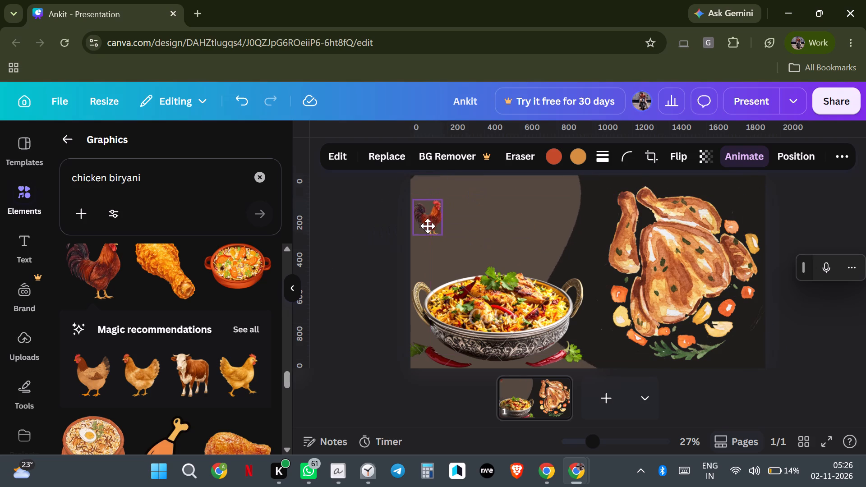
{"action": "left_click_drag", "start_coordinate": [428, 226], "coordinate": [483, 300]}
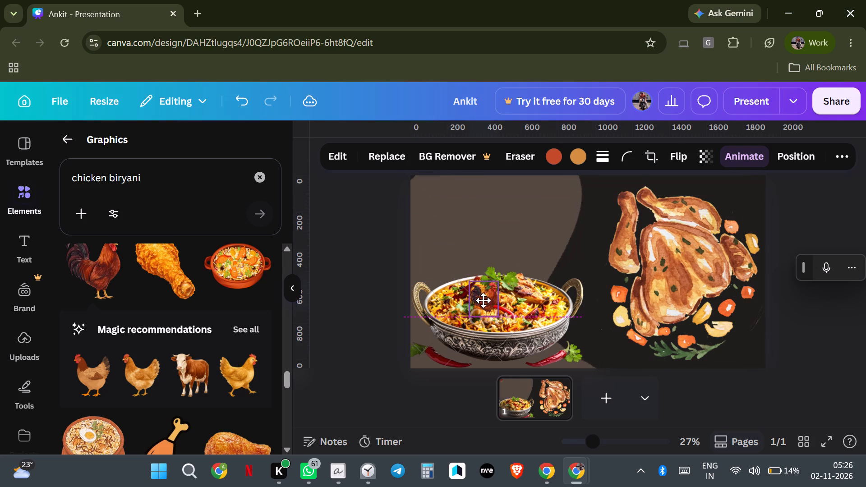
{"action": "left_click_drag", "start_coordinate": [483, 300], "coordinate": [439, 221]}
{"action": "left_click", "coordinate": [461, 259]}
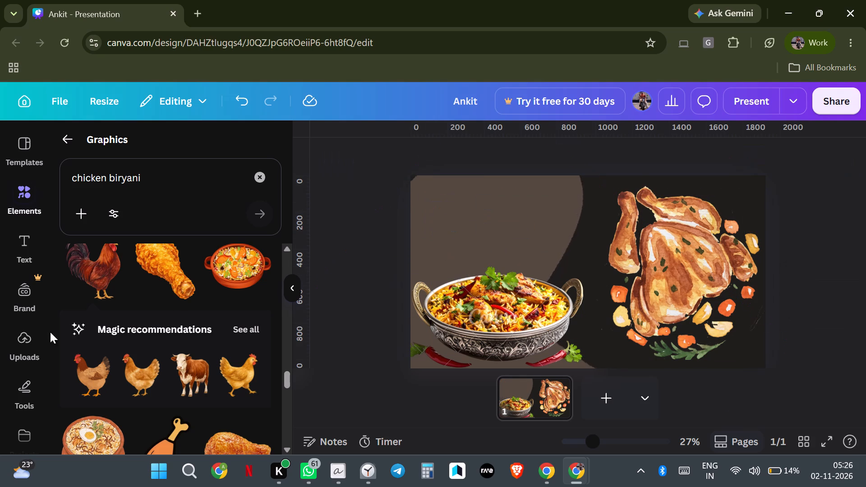
Look further through the chicken biryani graphics results for a suitable additional graphic.
{"action": "scroll", "coordinate": [126, 418], "scroll_direction": "down", "scroll_amount": 1}
{"action": "scroll", "coordinate": [175, 432], "scroll_direction": "down", "scroll_amount": 1}
{"action": "scroll", "coordinate": [175, 432], "scroll_direction": "up", "scroll_amount": 2}
{"action": "scroll", "coordinate": [175, 434], "scroll_direction": "down", "scroll_amount": 1}
{"action": "scroll", "coordinate": [176, 388], "scroll_direction": "down", "scroll_amount": 1}
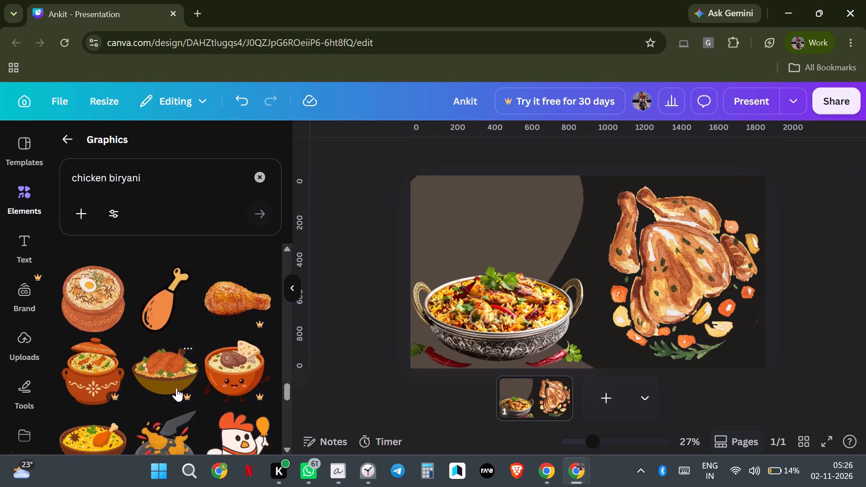
{"action": "scroll", "coordinate": [175, 386], "scroll_direction": "down", "scroll_amount": 7}
{"action": "scroll", "coordinate": [173, 383], "scroll_direction": "up", "scroll_amount": 3}
{"action": "scroll", "coordinate": [172, 382], "scroll_direction": "down", "scroll_amount": 3}
{"action": "scroll", "coordinate": [172, 381], "scroll_direction": "up", "scroll_amount": 1}
{"action": "scroll", "coordinate": [175, 368], "scroll_direction": "down", "scroll_amount": 4}
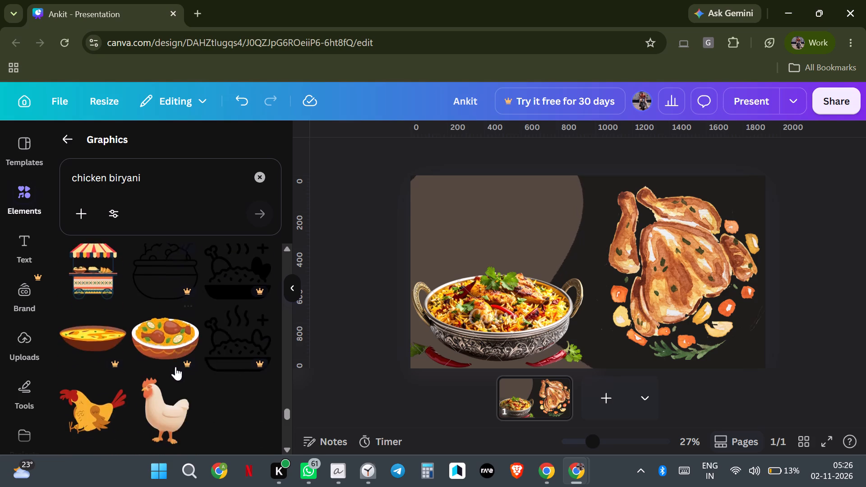
{"action": "scroll", "coordinate": [175, 367], "scroll_direction": "down", "scroll_amount": 2}
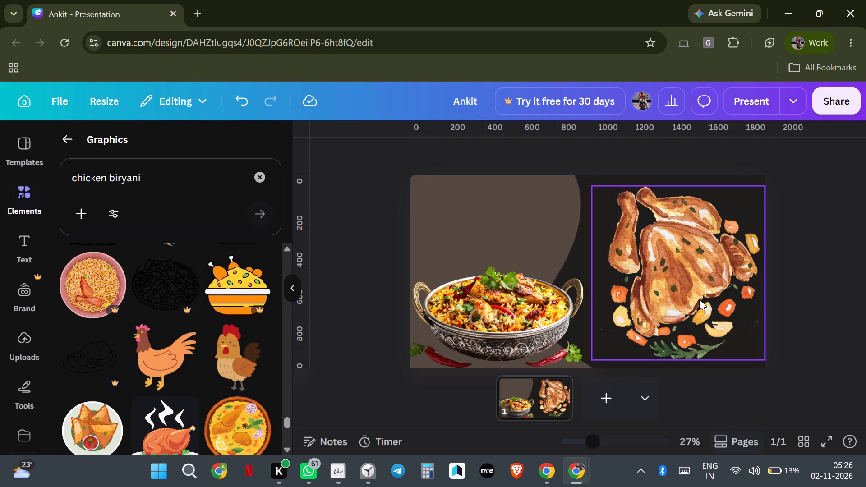
Lock the chicken biryani bowl and the roast chicken graphic on the slide.
{"action": "left_click", "coordinate": [451, 199]}
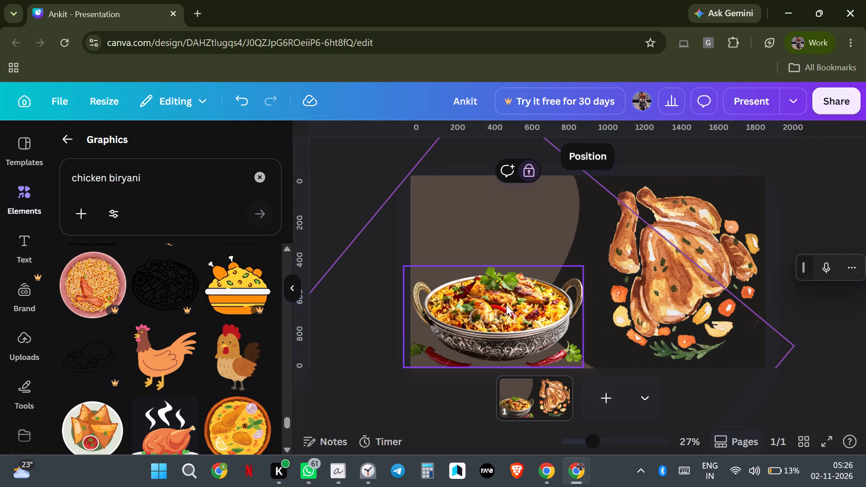
{"action": "right_click_drag", "start_coordinate": [506, 304], "coordinate": [502, 303]}
{"action": "left_click", "coordinate": [491, 303]}
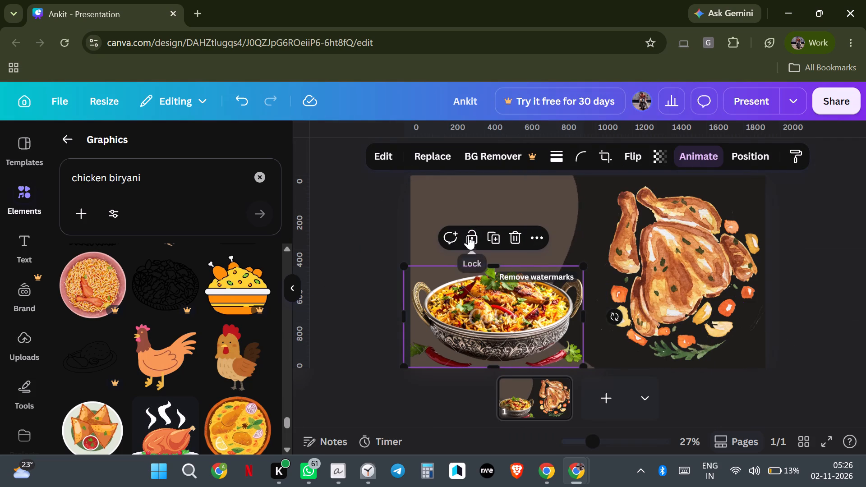
{"action": "left_click", "coordinate": [470, 238]}
{"action": "left_click", "coordinate": [689, 268]}
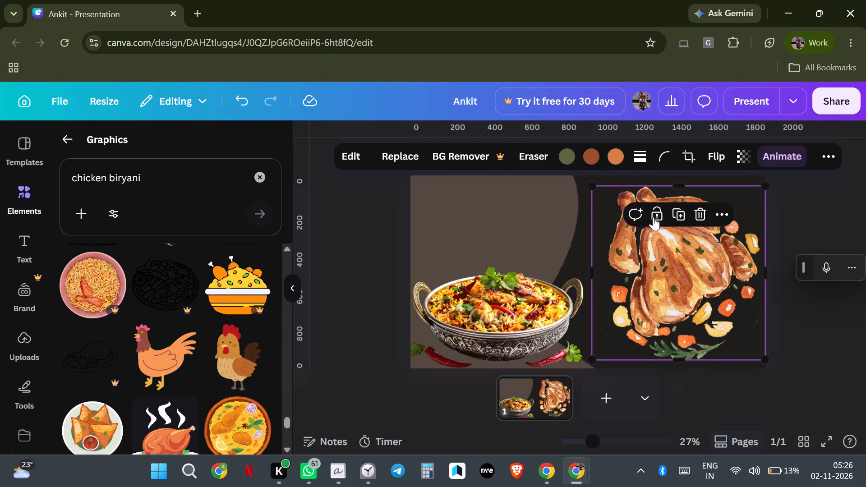
{"action": "left_click", "coordinate": [653, 215]}
{"action": "left_click", "coordinate": [505, 216]}
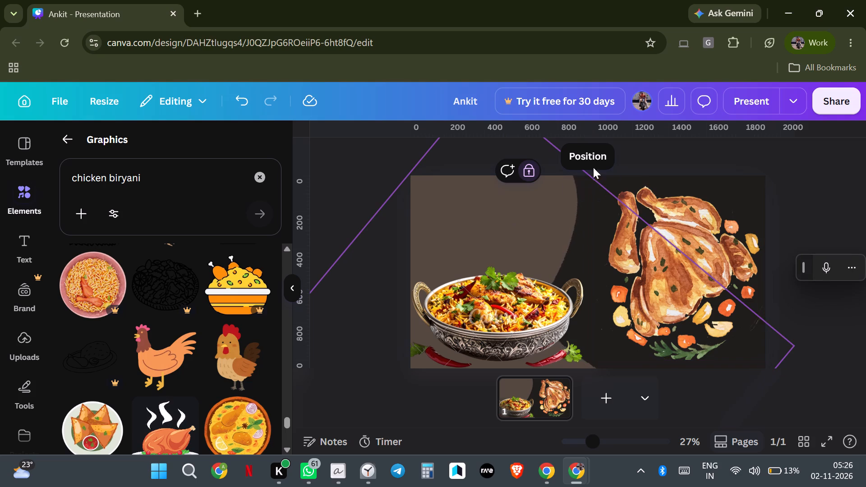
{"action": "left_click", "coordinate": [626, 157]}
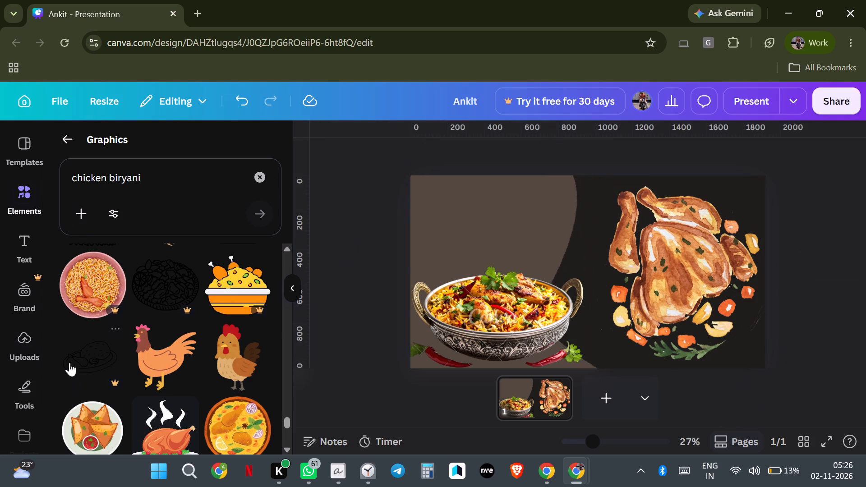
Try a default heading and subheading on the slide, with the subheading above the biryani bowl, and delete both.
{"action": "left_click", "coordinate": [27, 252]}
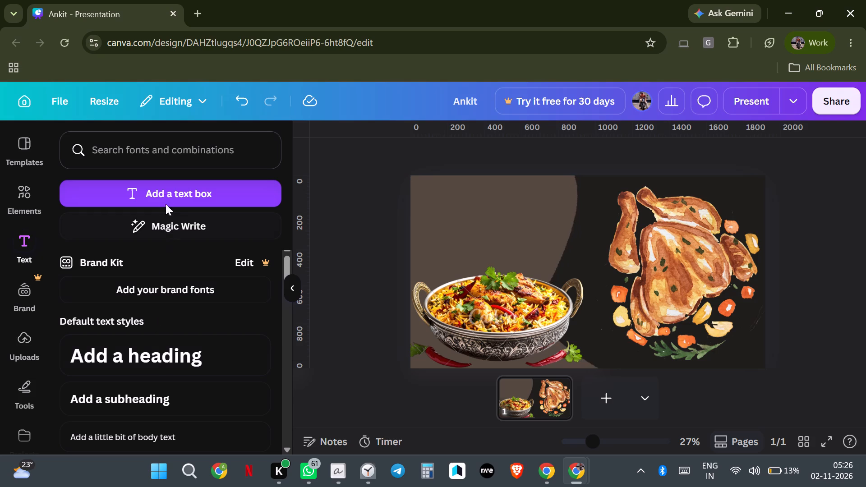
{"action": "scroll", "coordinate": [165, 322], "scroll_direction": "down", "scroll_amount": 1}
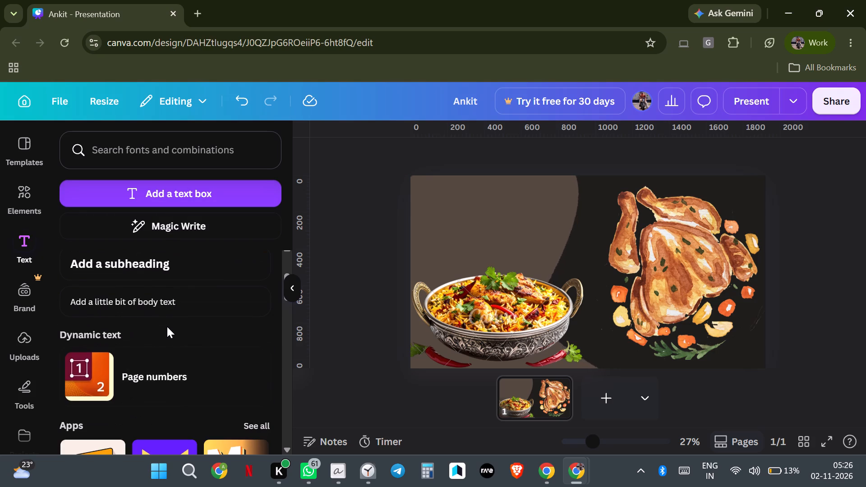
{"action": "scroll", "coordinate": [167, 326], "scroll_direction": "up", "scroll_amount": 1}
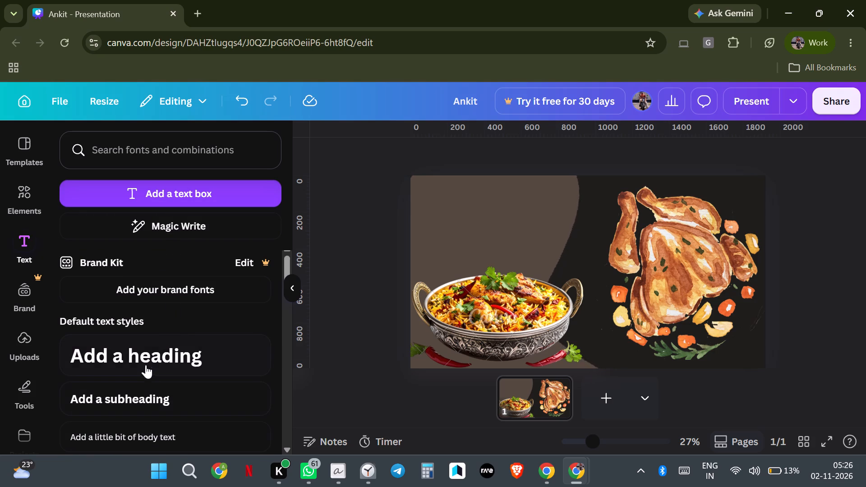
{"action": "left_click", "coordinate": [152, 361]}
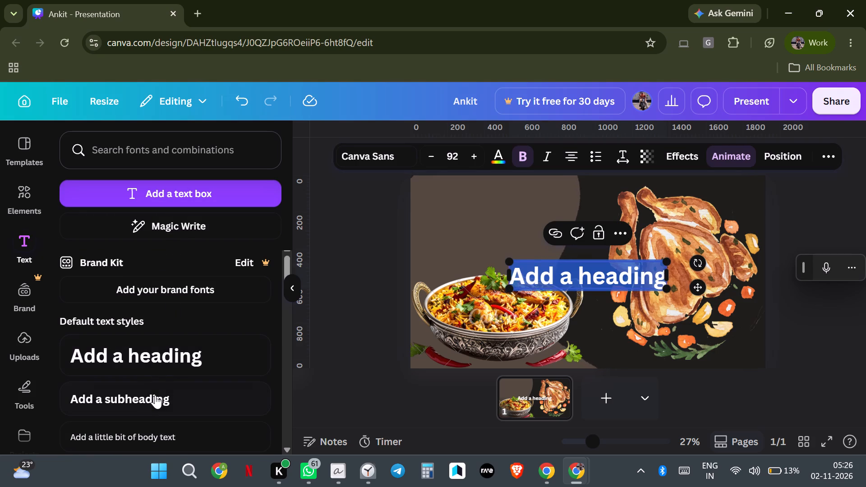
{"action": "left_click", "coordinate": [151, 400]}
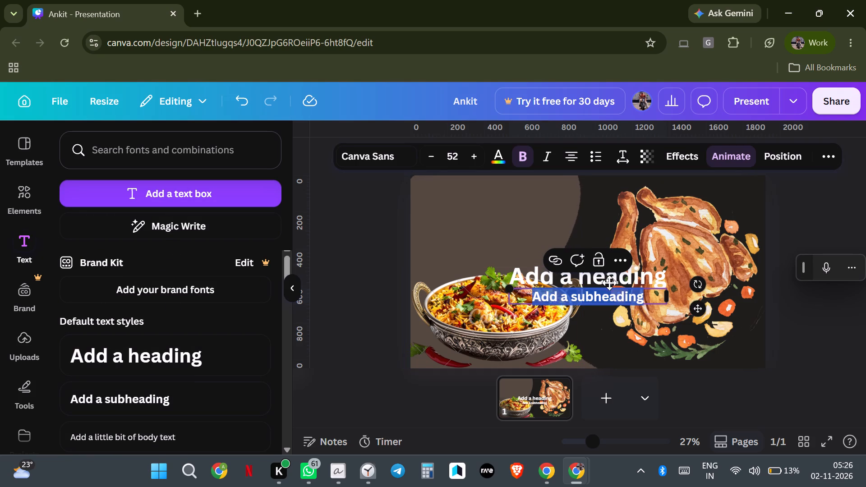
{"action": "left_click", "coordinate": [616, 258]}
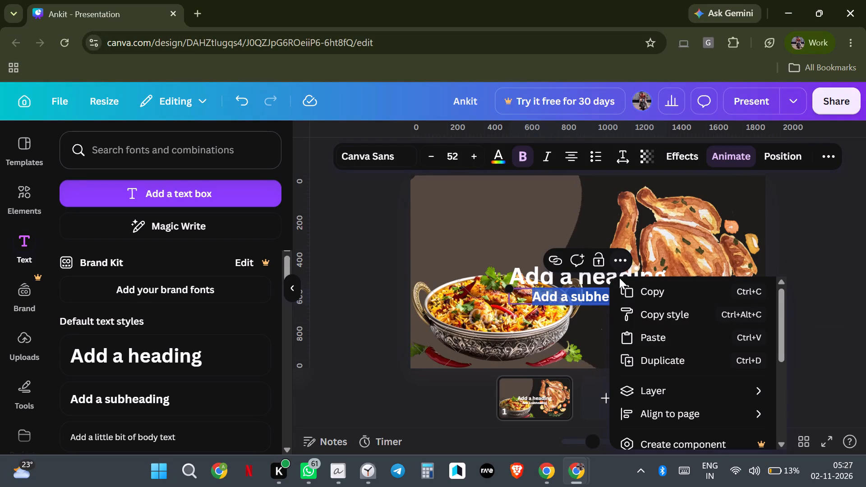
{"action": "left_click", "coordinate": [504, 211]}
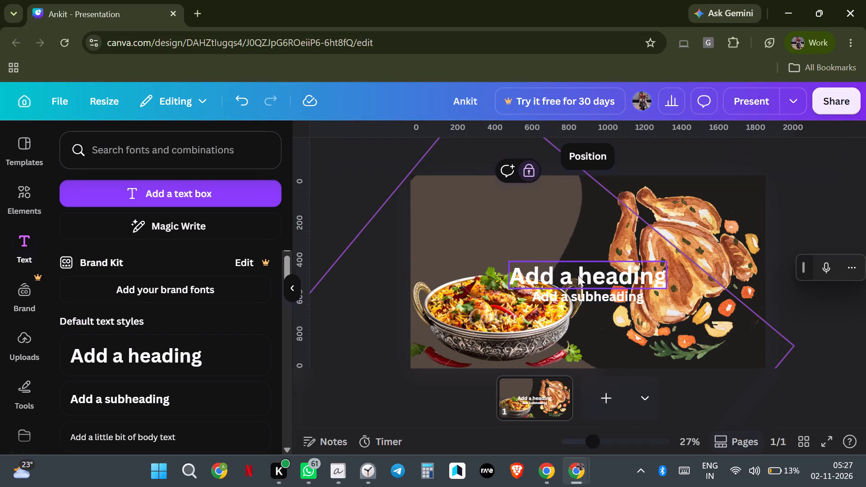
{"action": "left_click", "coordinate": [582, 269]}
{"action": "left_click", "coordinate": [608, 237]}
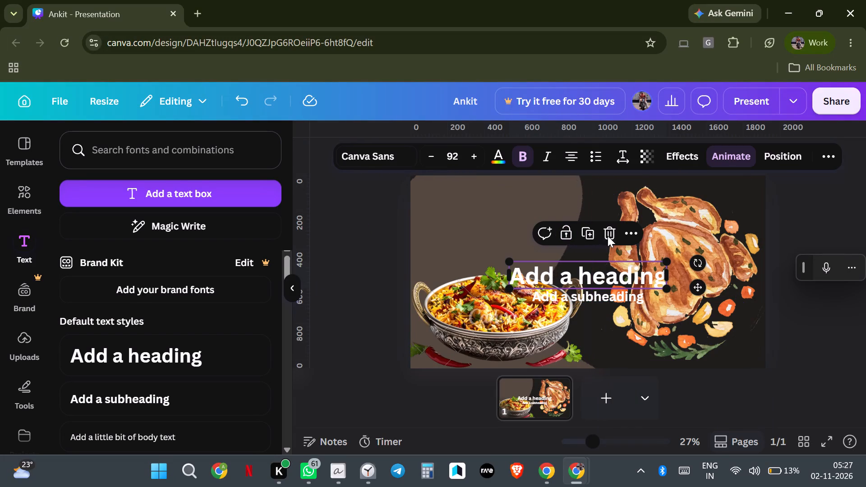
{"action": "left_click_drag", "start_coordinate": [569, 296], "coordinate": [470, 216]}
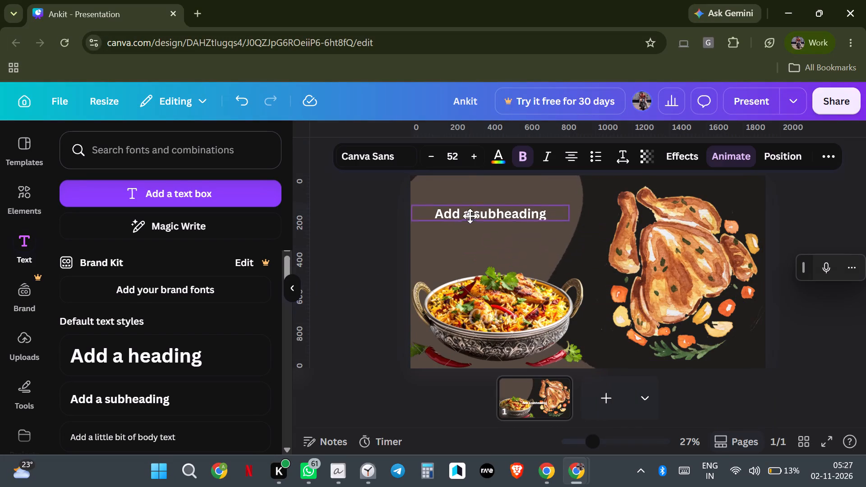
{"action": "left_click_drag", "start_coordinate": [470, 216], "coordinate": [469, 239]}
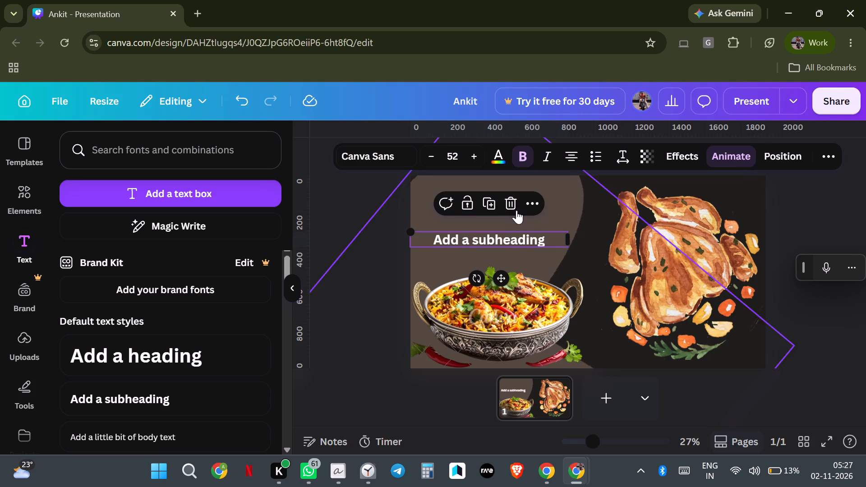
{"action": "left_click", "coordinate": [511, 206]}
Add a default heading and fit it into the top of the brown area above the biryani bowl at font size 91.
{"action": "left_click", "coordinate": [134, 345]}
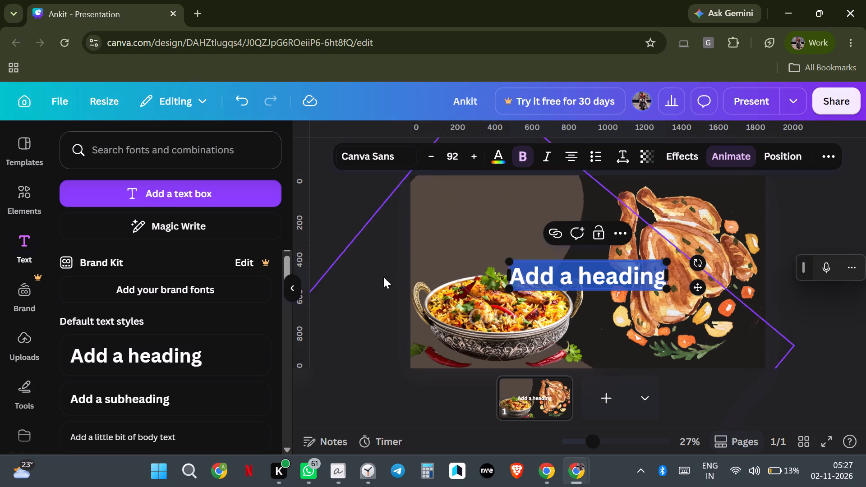
{"action": "left_click_drag", "start_coordinate": [569, 268], "coordinate": [600, 234]}
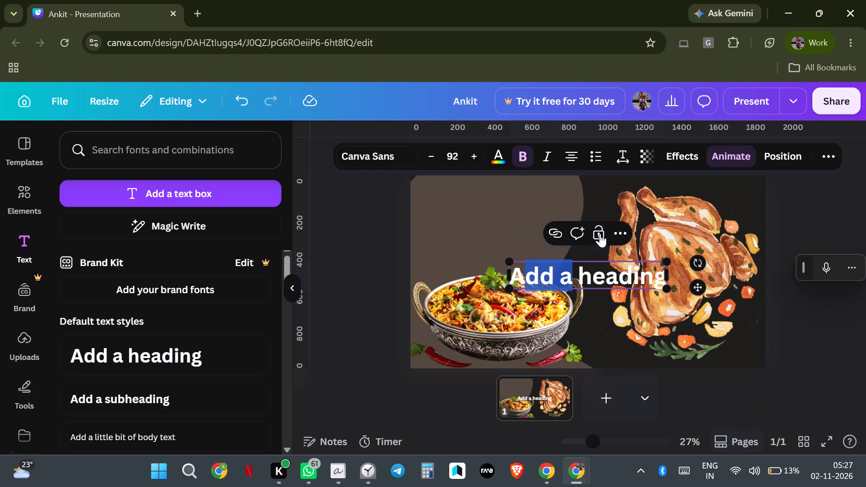
{"action": "left_click_drag", "start_coordinate": [600, 234], "coordinate": [600, 234]}
{"action": "left_click_drag", "start_coordinate": [509, 262], "coordinate": [487, 234]}
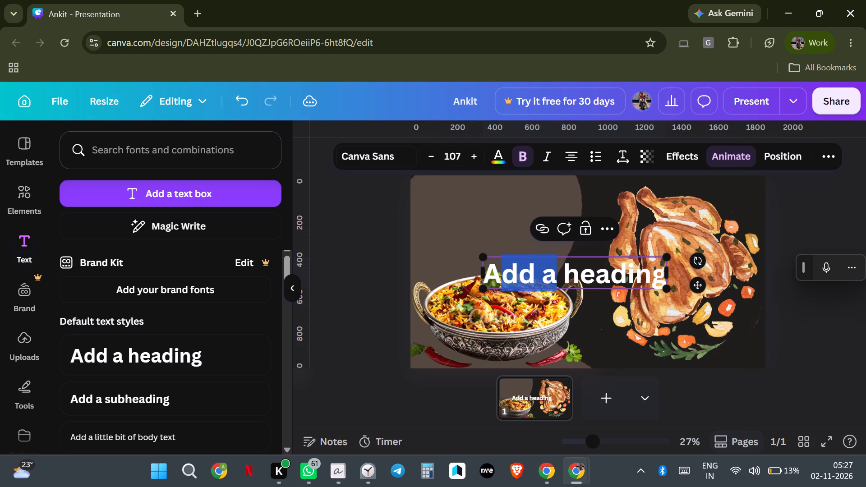
{"action": "left_click_drag", "start_coordinate": [587, 279], "coordinate": [553, 245]}
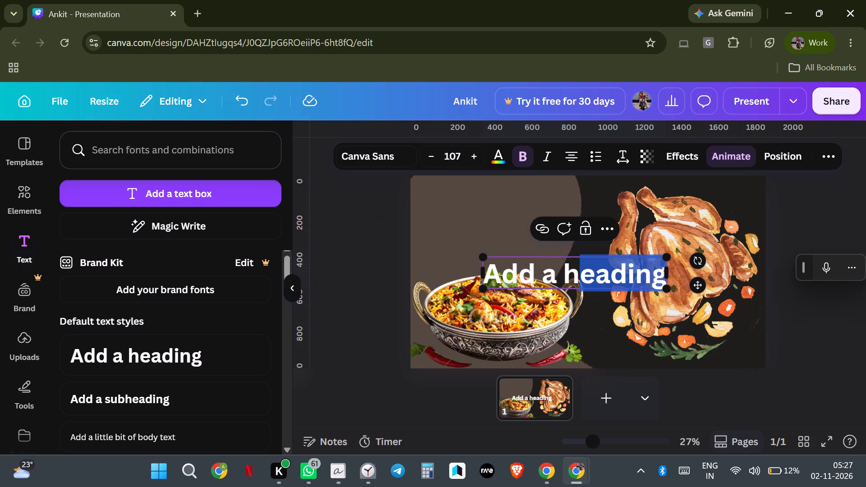
{"action": "left_click_drag", "start_coordinate": [699, 285], "coordinate": [609, 224]}
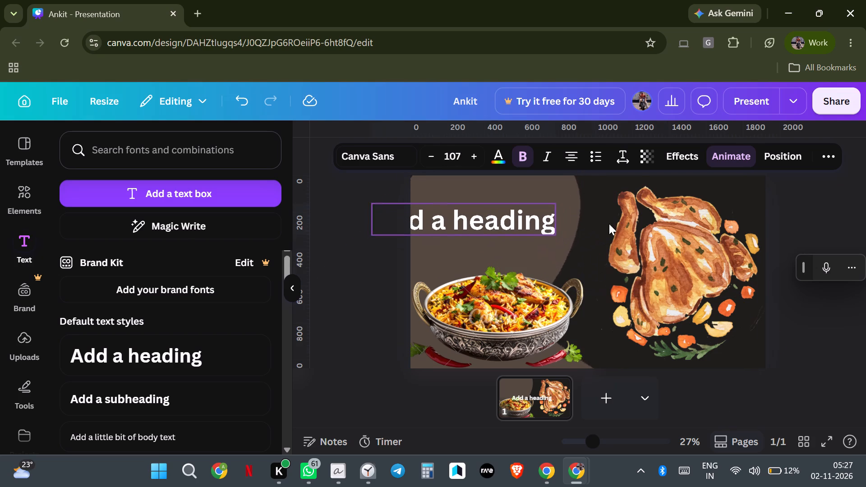
{"action": "left_click_drag", "start_coordinate": [609, 224], "coordinate": [629, 208]}
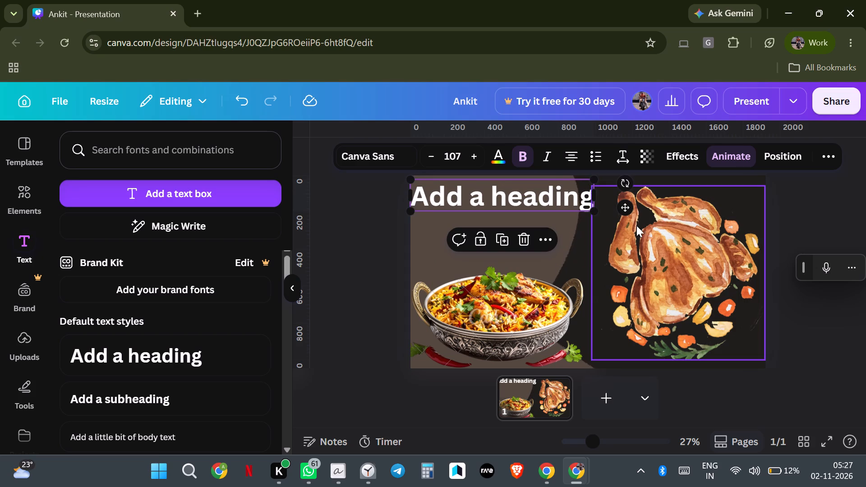
{"action": "left_click_drag", "start_coordinate": [594, 208], "coordinate": [566, 207]}
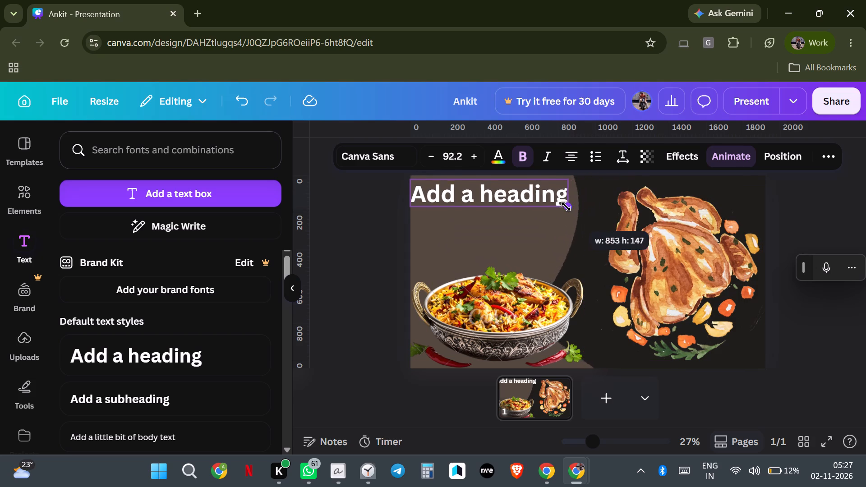
{"action": "left_click_drag", "start_coordinate": [566, 207], "coordinate": [566, 206]}
{"action": "left_click_drag", "start_coordinate": [519, 195], "coordinate": [519, 194]}
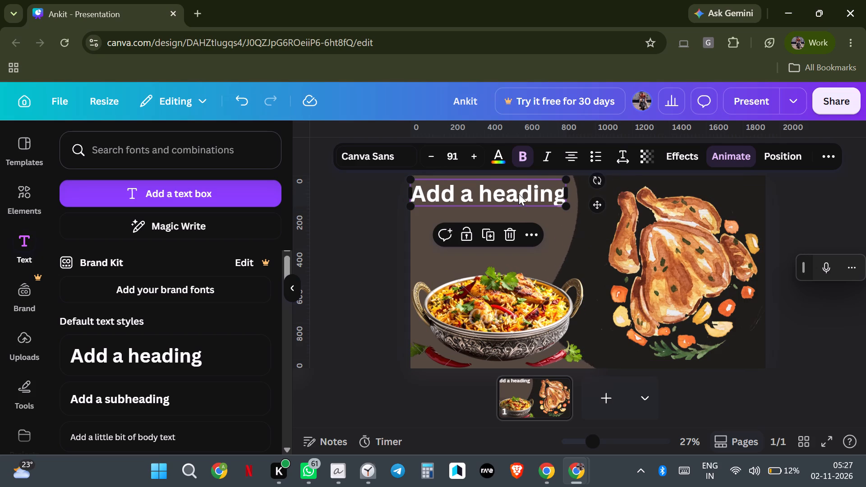
{"action": "left_click_drag", "start_coordinate": [519, 194], "coordinate": [527, 195]}
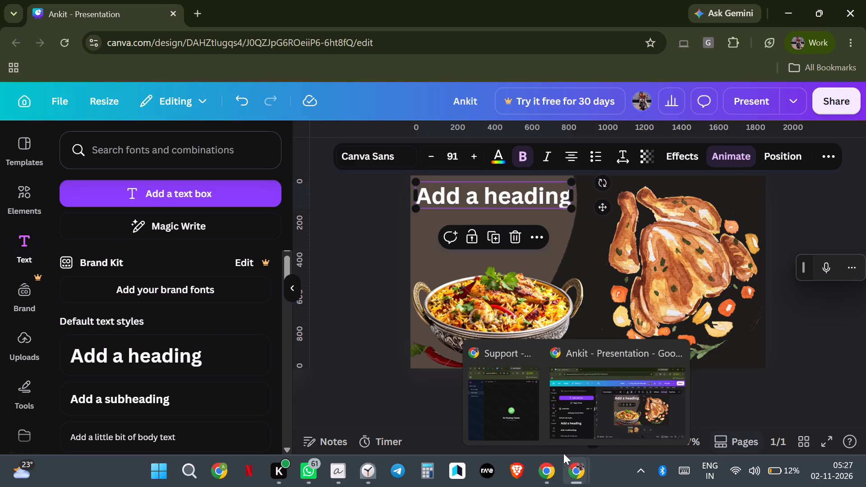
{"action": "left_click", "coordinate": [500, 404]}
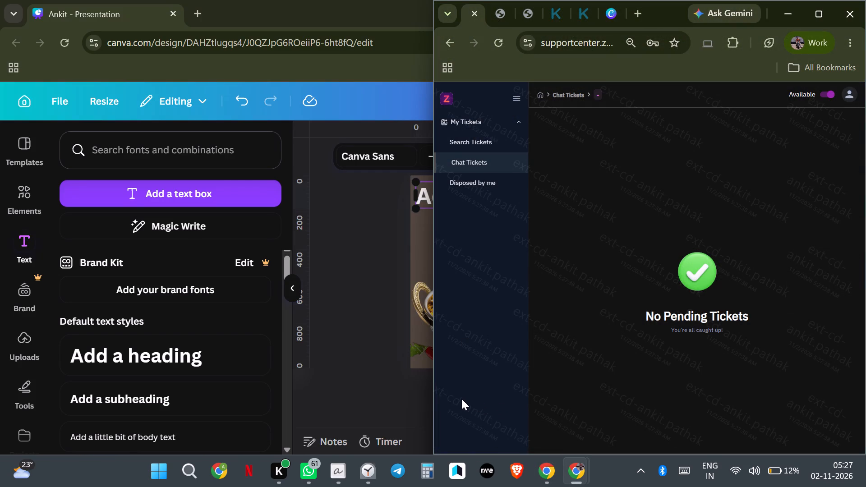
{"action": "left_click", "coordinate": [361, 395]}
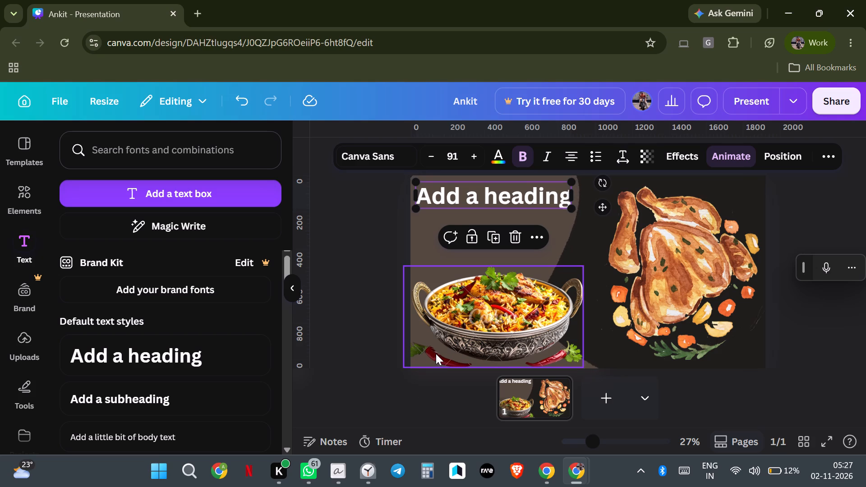
Replace the heading's placeholder text with "Bawaal Biryani".
{"action": "double_click", "coordinate": [502, 199]}
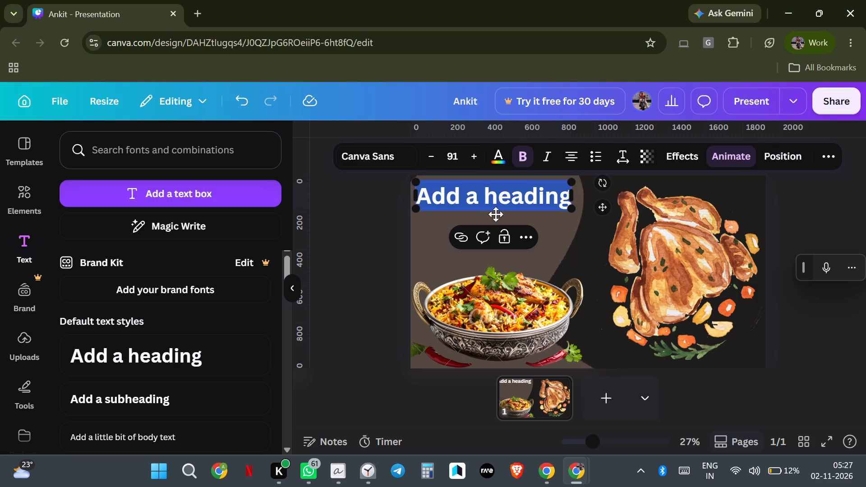
{"action": "key", "text": "shift+b"}
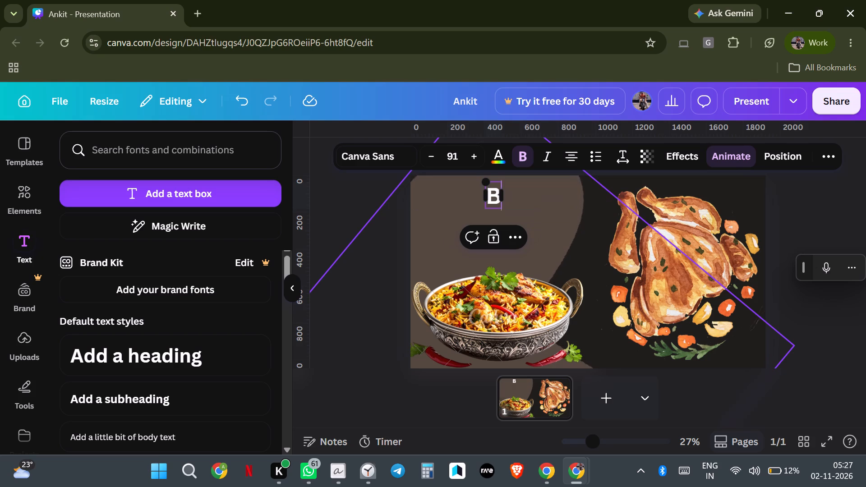
{"action": "type", "text": "awaa"}
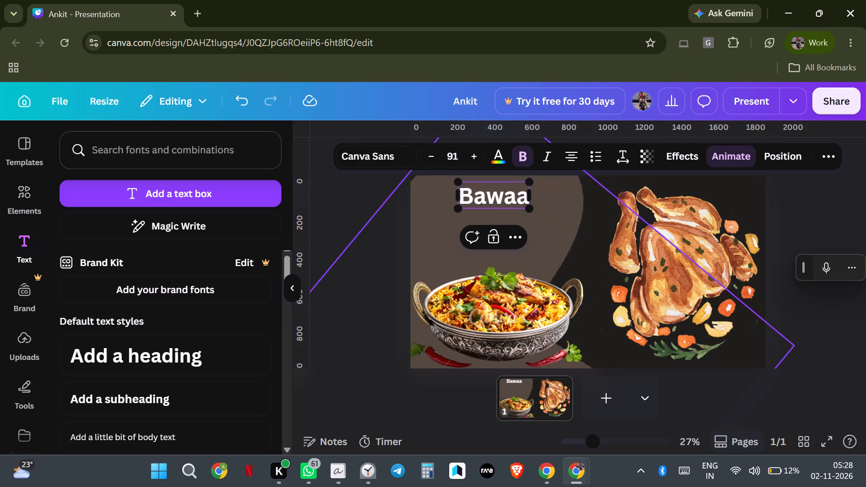
{"action": "key", "text": "l"}
{"action": "key", "text": "space"}
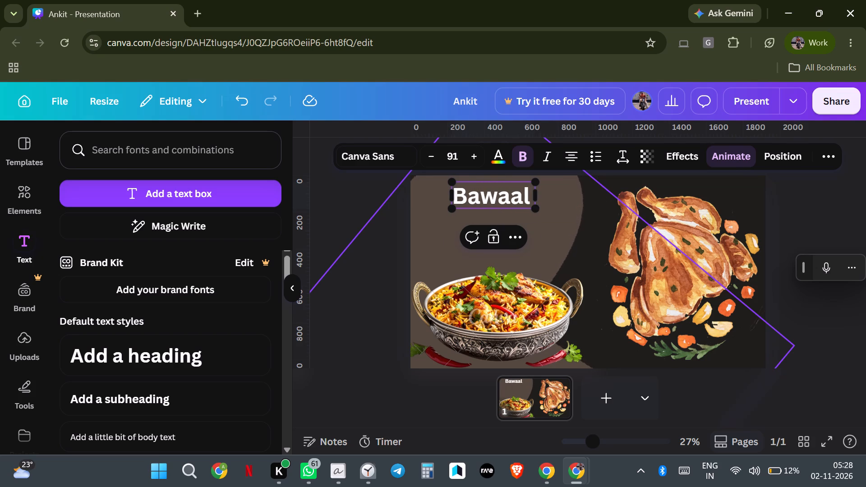
{"action": "type", "text": "Biryany"}
{"action": "key", "text": "space"}
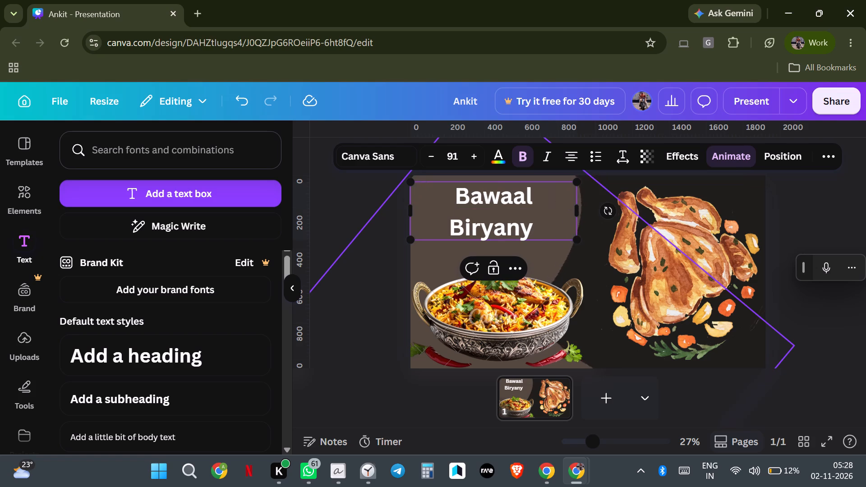
{"action": "key", "text": "BackSpace"}
{"action": "key", "text": "BackSpace"}
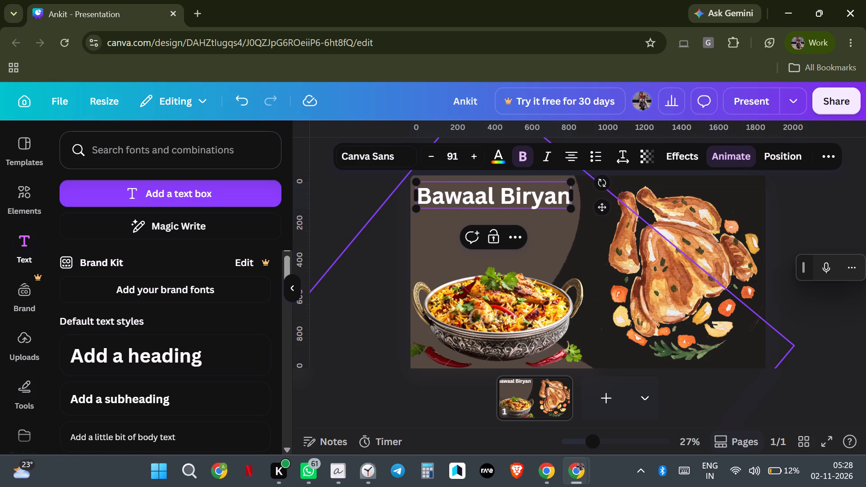
{"action": "key", "text": "i"}
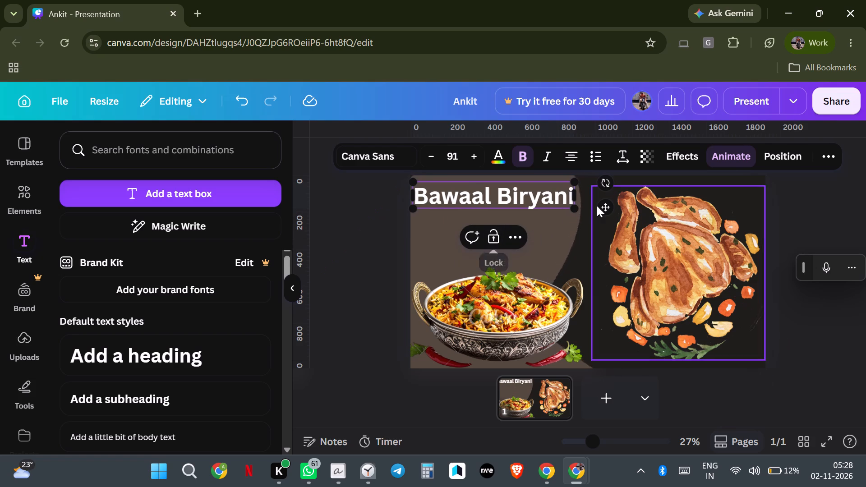
Shrink the "Bawaal Biryani" heading to a font size of about 85.7.
{"action": "left_click_drag", "start_coordinate": [573, 207], "coordinate": [564, 207]}
{"action": "left_click_drag", "start_coordinate": [528, 197], "coordinate": [533, 197]}
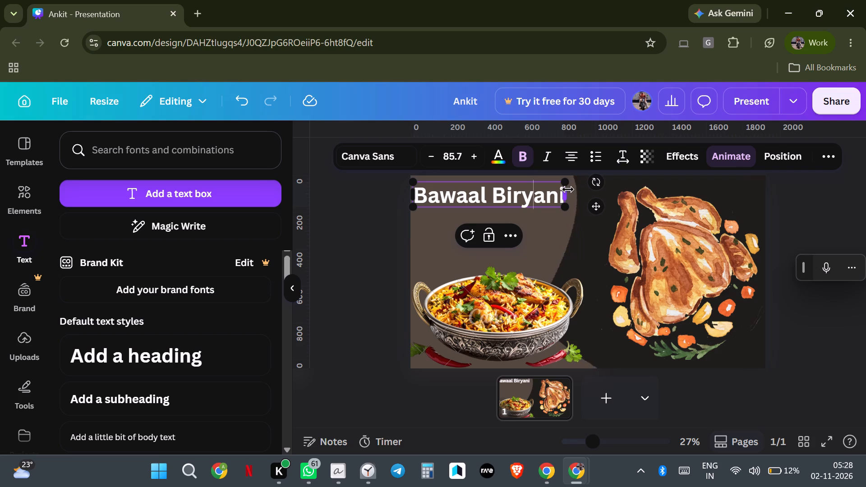
Widen the "Bawaal Biryani" heading's text box slightly so the text has room on both sides.
{"action": "left_click_drag", "start_coordinate": [566, 193], "coordinate": [577, 193]}
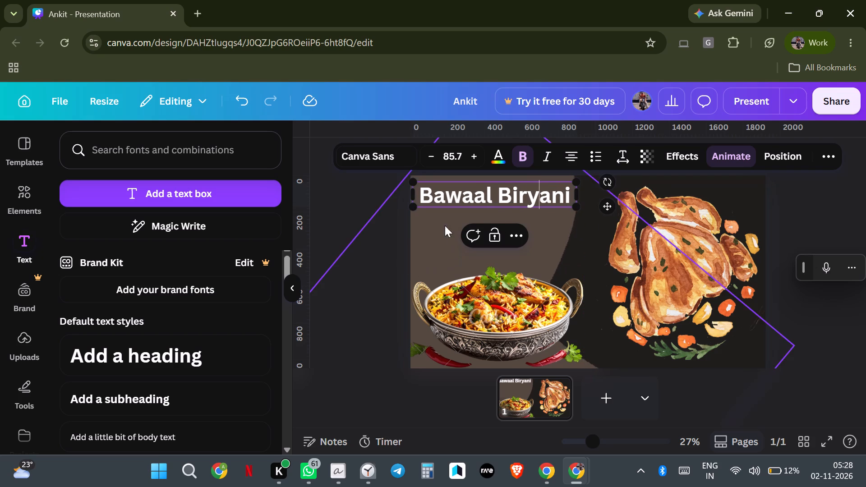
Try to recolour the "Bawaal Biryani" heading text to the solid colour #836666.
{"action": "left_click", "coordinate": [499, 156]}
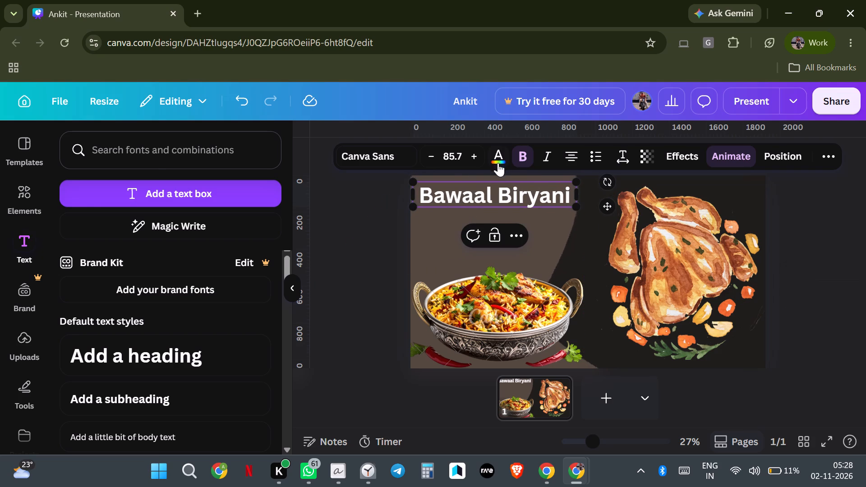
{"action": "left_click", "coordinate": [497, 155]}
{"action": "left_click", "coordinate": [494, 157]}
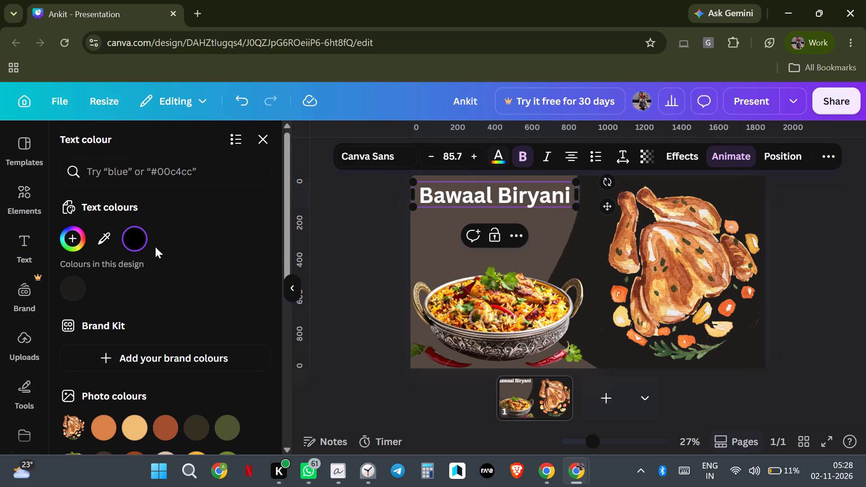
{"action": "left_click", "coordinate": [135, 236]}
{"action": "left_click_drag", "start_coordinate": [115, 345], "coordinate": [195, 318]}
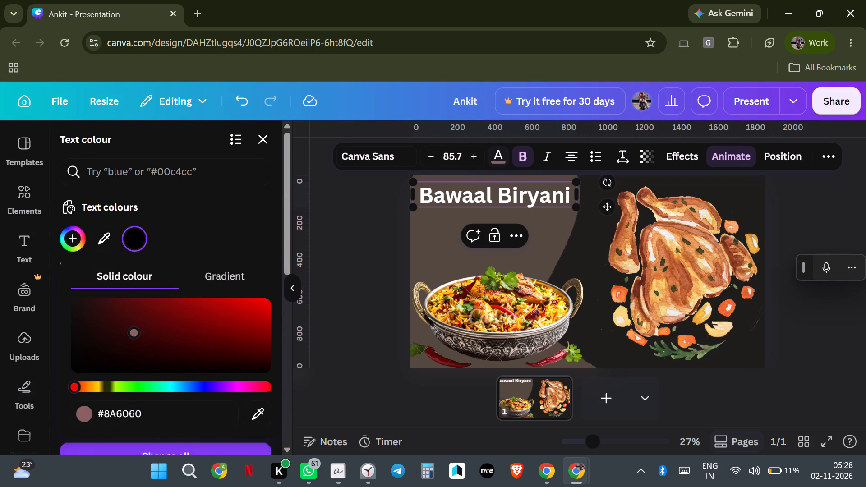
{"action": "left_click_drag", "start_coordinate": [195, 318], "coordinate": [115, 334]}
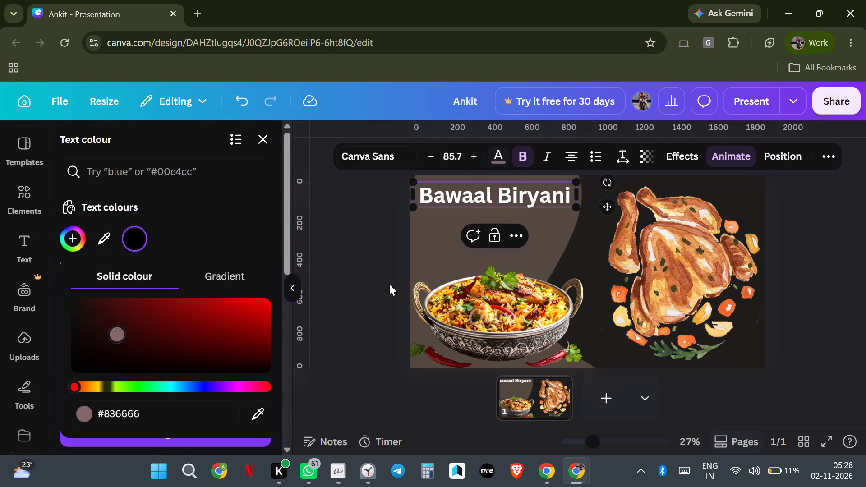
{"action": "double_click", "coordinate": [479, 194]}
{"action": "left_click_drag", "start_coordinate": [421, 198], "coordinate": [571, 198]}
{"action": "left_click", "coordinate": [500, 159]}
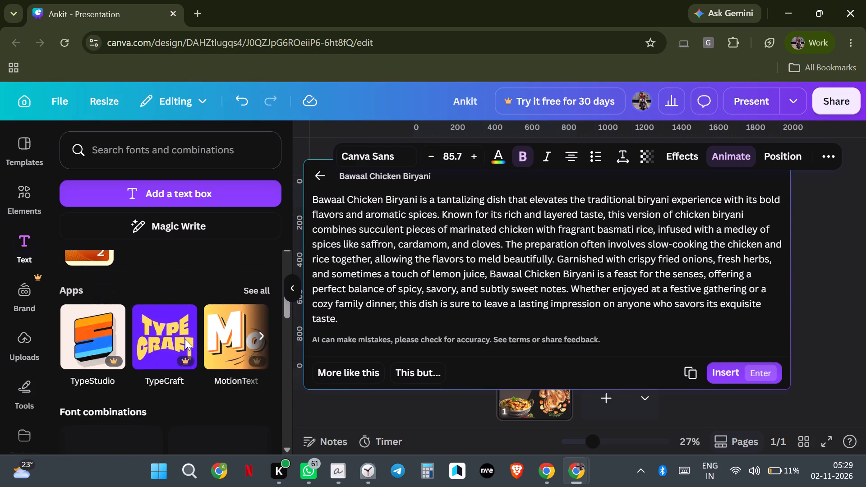
{"action": "scroll", "coordinate": [189, 344], "scroll_direction": "down", "scroll_amount": 2}
{"action": "scroll", "coordinate": [191, 341], "scroll_direction": "up", "scroll_amount": 1}
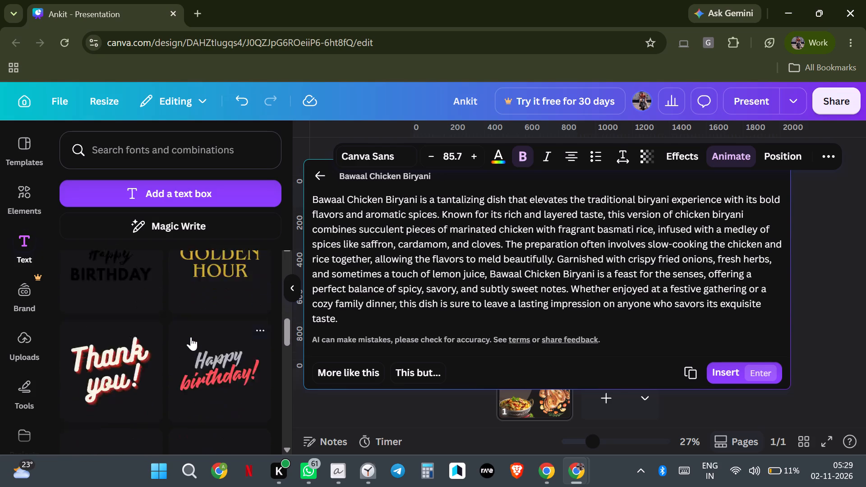
{"action": "scroll", "coordinate": [191, 337], "scroll_direction": "down", "scroll_amount": 4}
{"action": "scroll", "coordinate": [207, 326], "scroll_direction": "up", "scroll_amount": 4}
{"action": "scroll", "coordinate": [207, 328], "scroll_direction": "down", "scroll_amount": 2}
{"action": "scroll", "coordinate": [207, 329], "scroll_direction": "up", "scroll_amount": 1}
{"action": "scroll", "coordinate": [207, 333], "scroll_direction": "down", "scroll_amount": 5}
{"action": "scroll", "coordinate": [202, 340], "scroll_direction": "up", "scroll_amount": 2}
{"action": "scroll", "coordinate": [202, 339], "scroll_direction": "down", "scroll_amount": 3}
{"action": "scroll", "coordinate": [202, 337], "scroll_direction": "up", "scroll_amount": 1}
{"action": "scroll", "coordinate": [202, 337], "scroll_direction": "down", "scroll_amount": 1}
{"action": "scroll", "coordinate": [202, 337], "scroll_direction": "up", "scroll_amount": 7}
{"action": "scroll", "coordinate": [204, 328], "scroll_direction": "down", "scroll_amount": 2}
{"action": "scroll", "coordinate": [205, 327], "scroll_direction": "up", "scroll_amount": 1}
{"action": "scroll", "coordinate": [194, 288], "scroll_direction": "up", "scroll_amount": 6}
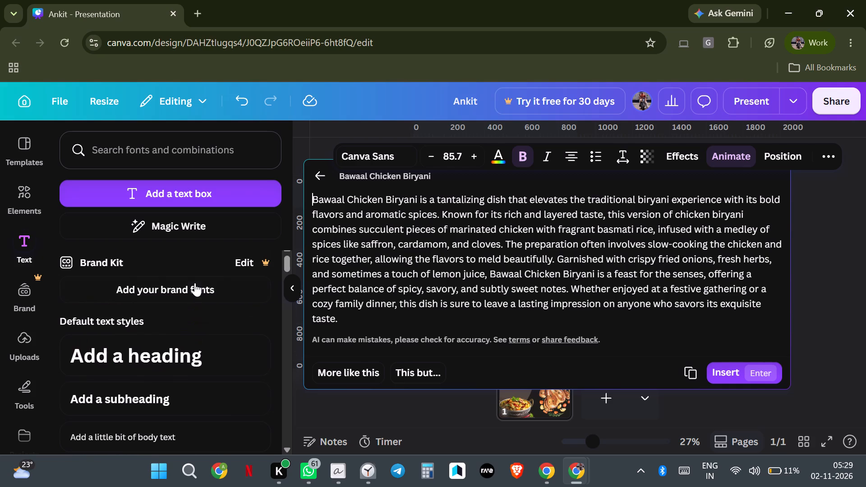
{"action": "scroll", "coordinate": [195, 283], "scroll_direction": "up", "scroll_amount": 8}
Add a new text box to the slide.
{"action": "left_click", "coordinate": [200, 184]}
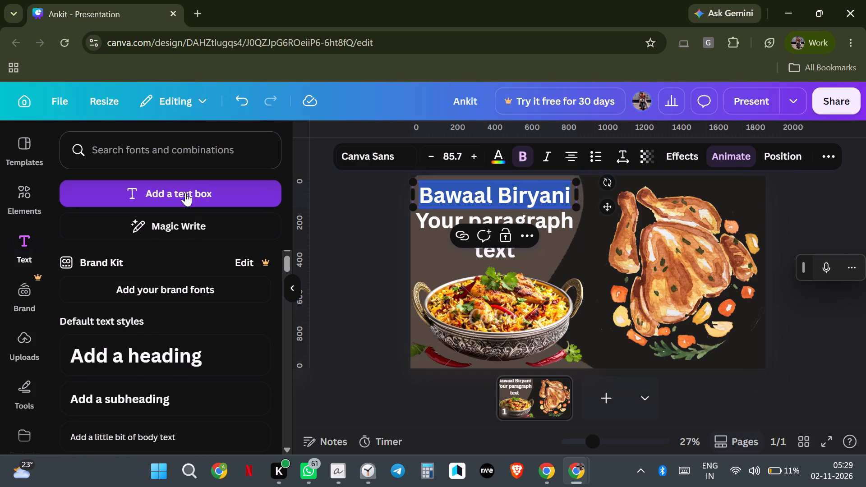
Insert the word "Chicken" into the heading so it reads "Bawaal Chicken Biryani".
{"action": "left_click", "coordinate": [497, 193]}
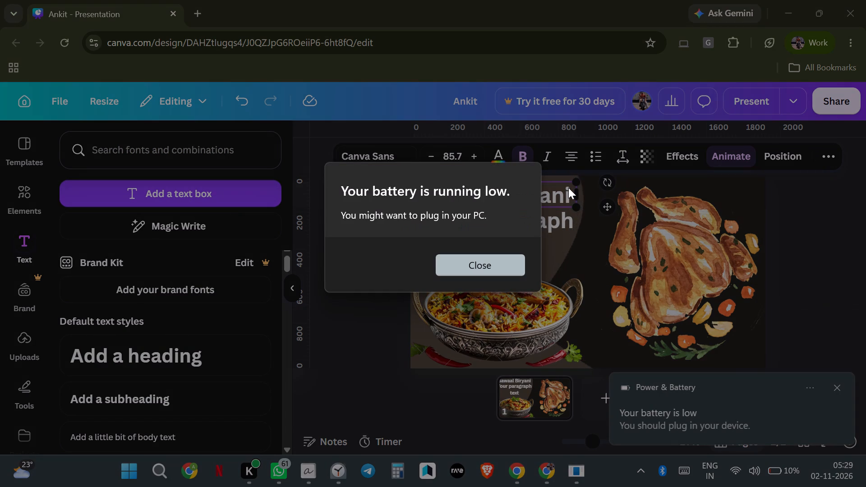
{"action": "key", "text": "space"}
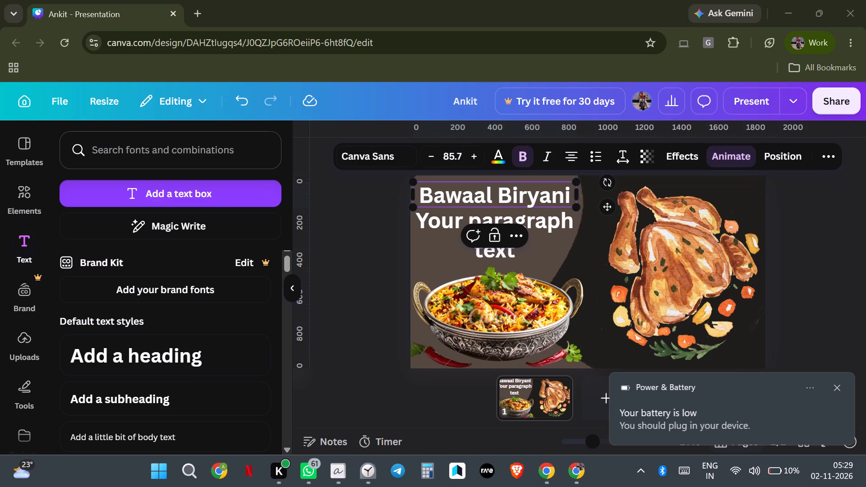
{"action": "left_click", "coordinate": [492, 193]}
{"action": "left_click", "coordinate": [500, 190]}
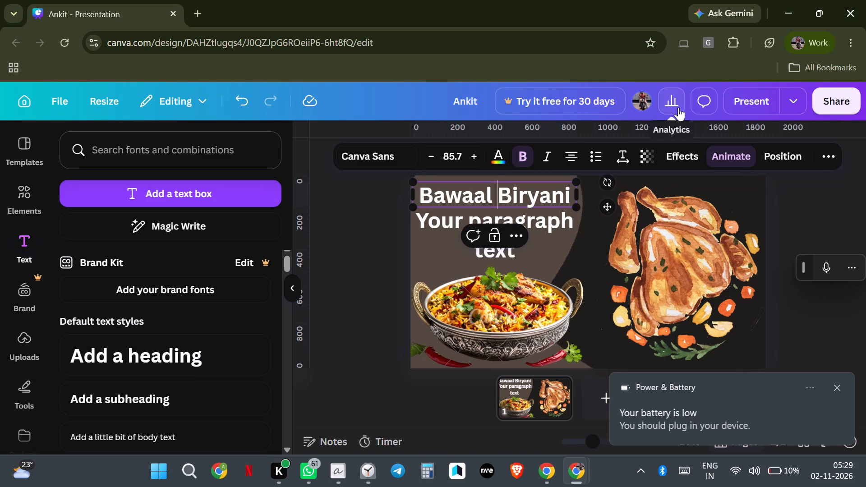
{"action": "type", "text": "Chicken"}
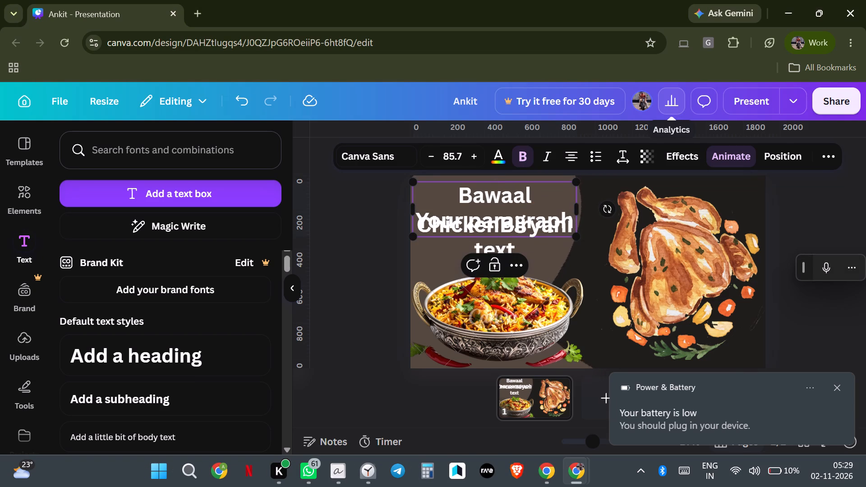
{"action": "key", "text": "space"}
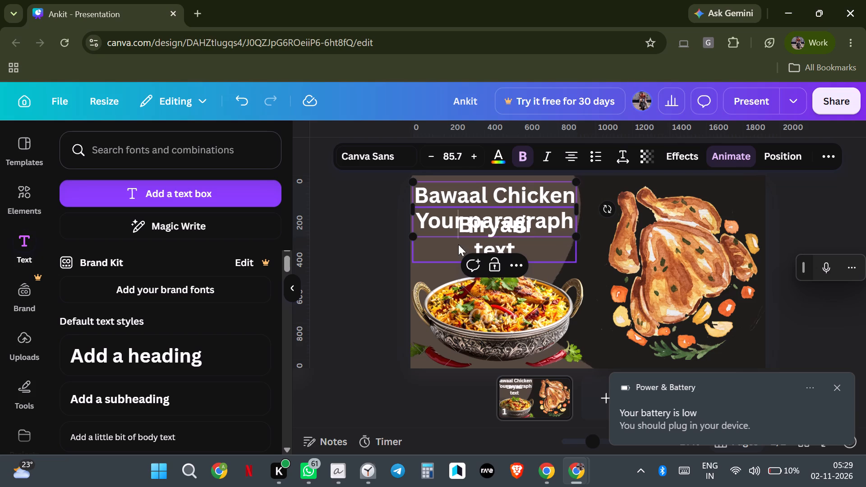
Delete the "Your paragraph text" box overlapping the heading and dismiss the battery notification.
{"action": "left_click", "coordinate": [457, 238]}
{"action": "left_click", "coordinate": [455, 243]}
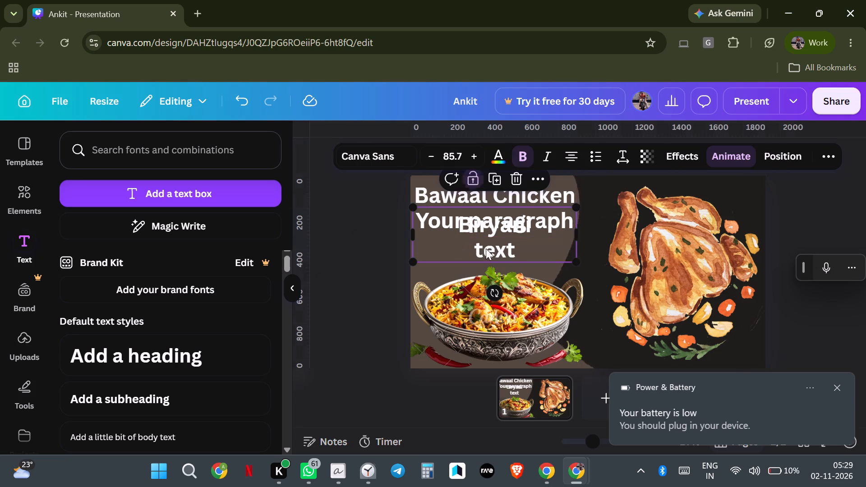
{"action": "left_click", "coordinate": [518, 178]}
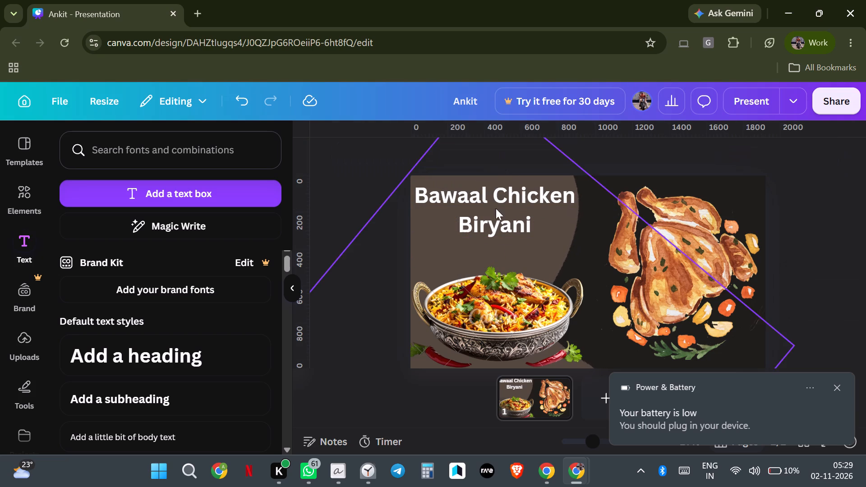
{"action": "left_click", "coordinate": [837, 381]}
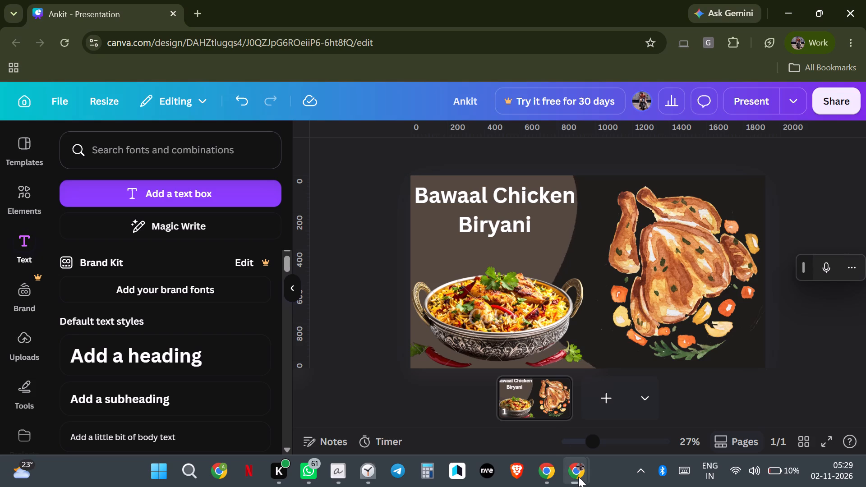
Switch to the support center window to check the pending chat tickets, and return to the slide design.
{"action": "left_click", "coordinate": [505, 397]}
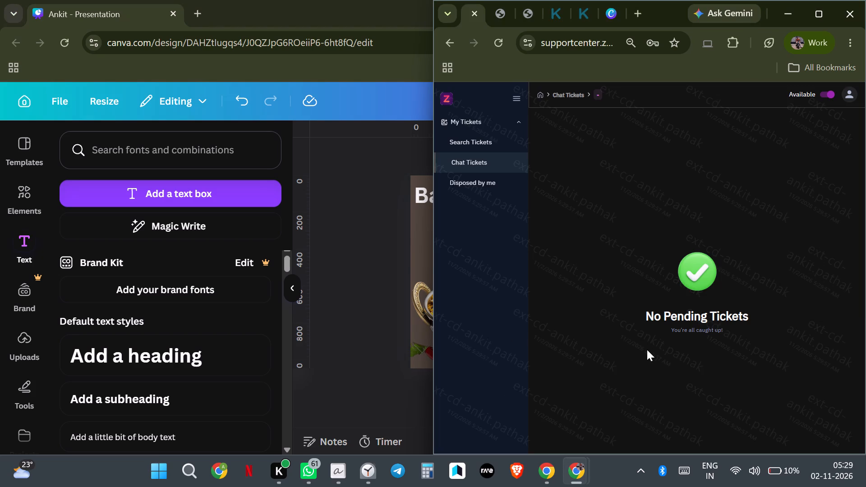
{"action": "scroll", "coordinate": [654, 353], "scroll_direction": "down", "scroll_amount": 1}
{"action": "left_click", "coordinate": [380, 268]}
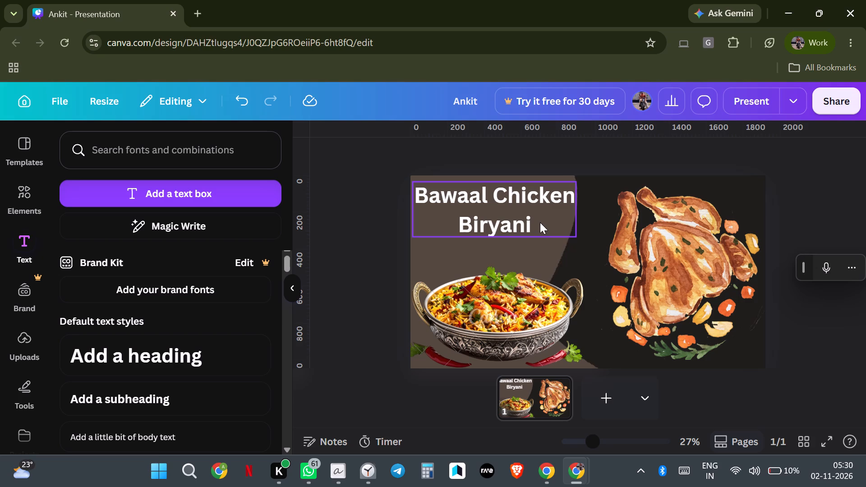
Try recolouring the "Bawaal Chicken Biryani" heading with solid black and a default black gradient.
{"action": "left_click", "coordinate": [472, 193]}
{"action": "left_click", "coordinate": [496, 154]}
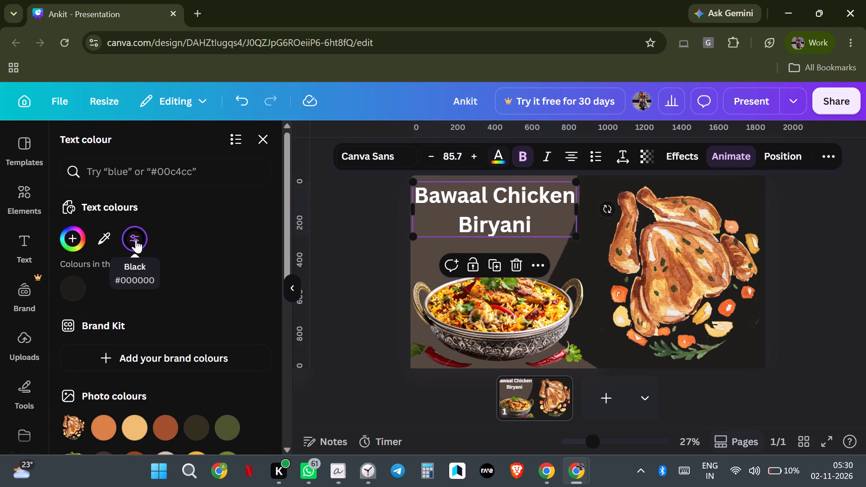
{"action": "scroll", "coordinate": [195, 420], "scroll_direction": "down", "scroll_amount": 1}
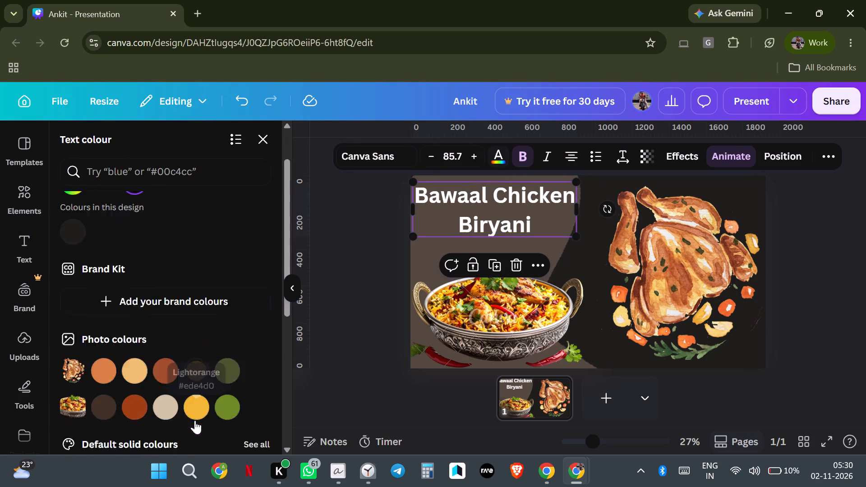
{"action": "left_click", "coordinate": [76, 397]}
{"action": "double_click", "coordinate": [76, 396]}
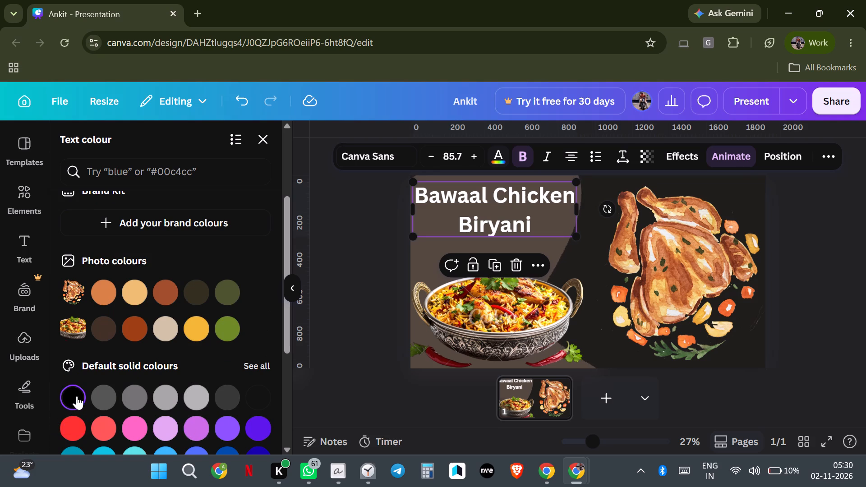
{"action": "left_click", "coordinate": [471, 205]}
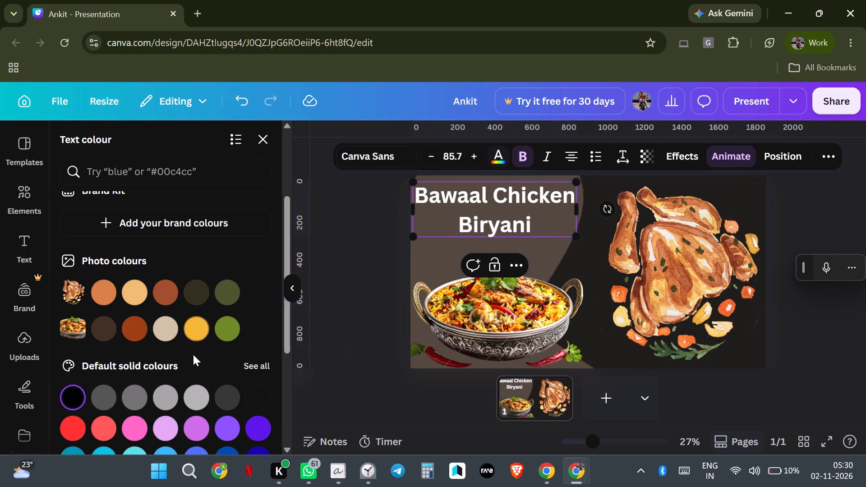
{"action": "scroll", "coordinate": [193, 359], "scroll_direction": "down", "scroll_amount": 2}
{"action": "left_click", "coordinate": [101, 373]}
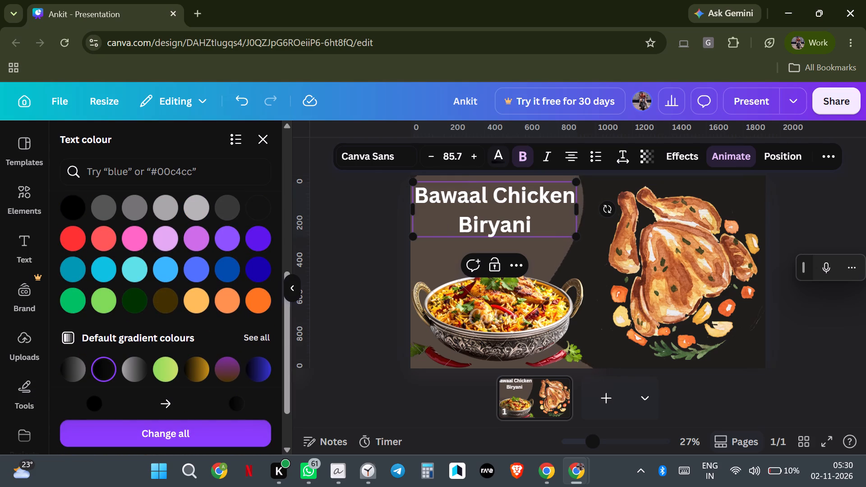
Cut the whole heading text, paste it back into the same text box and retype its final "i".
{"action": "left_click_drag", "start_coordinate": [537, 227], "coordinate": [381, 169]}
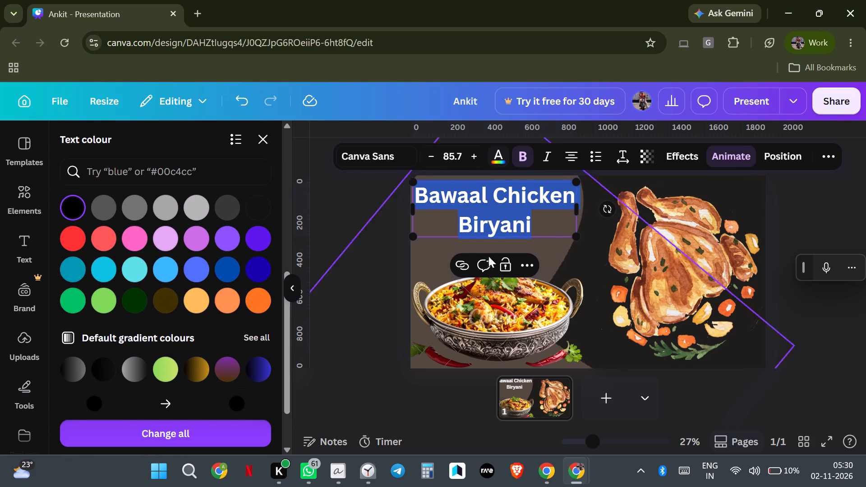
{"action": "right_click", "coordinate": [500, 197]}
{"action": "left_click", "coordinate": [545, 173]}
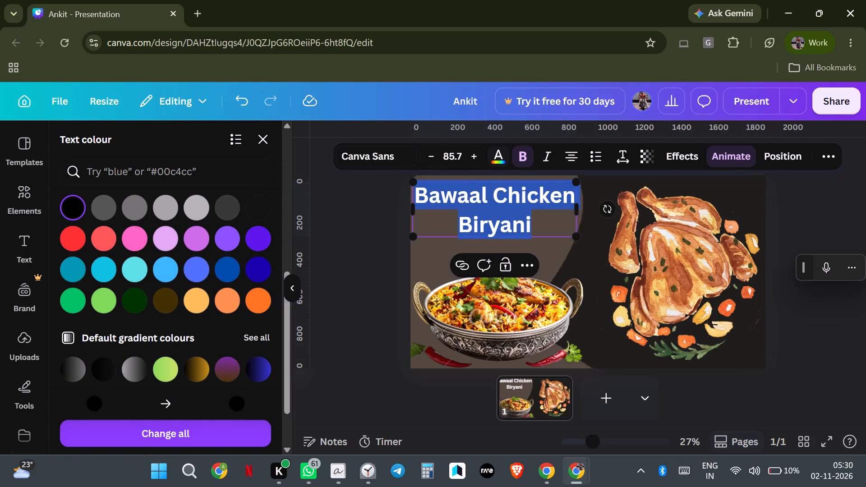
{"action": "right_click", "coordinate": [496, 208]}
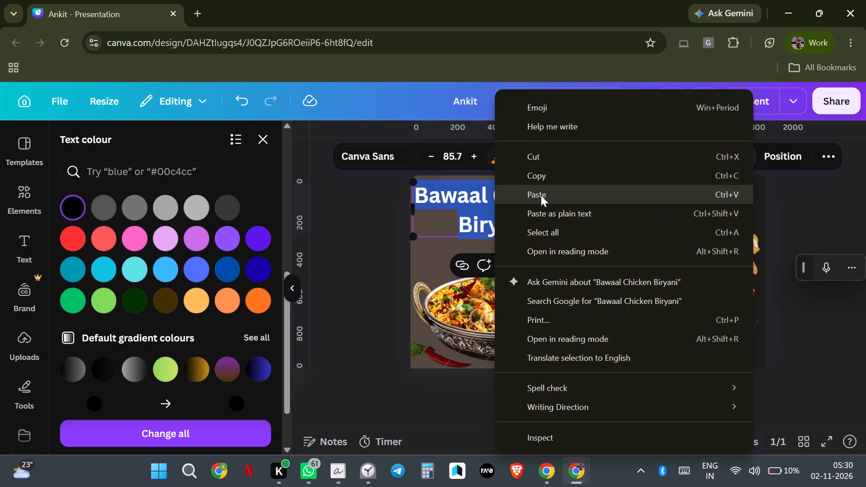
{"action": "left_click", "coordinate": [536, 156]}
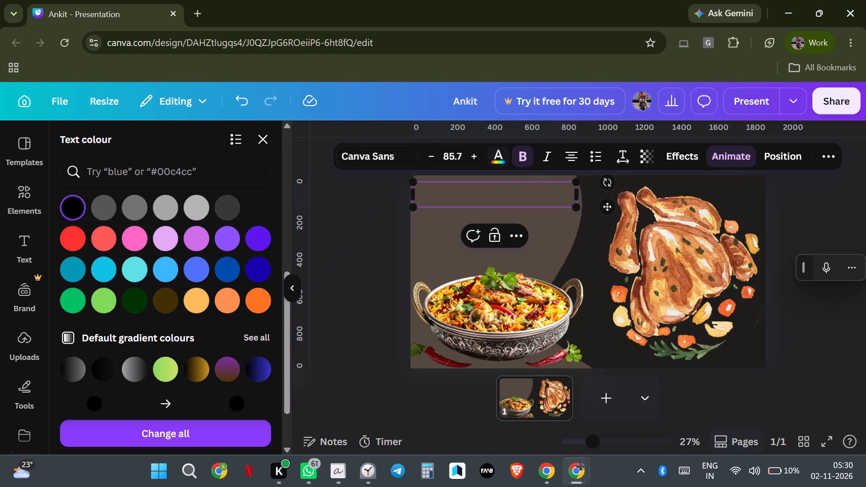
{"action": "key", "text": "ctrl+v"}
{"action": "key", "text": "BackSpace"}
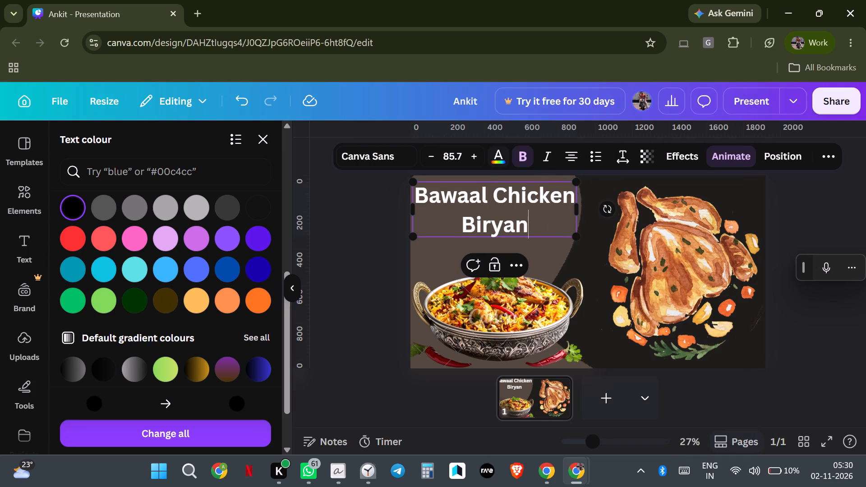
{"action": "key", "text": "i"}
Browse the brand font, default text style and font combination options available for the heading.
{"action": "left_click", "coordinate": [507, 155]}
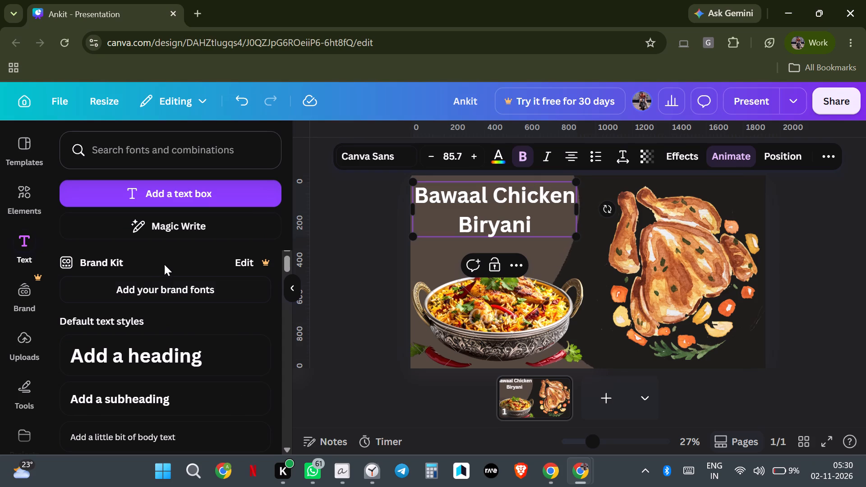
{"action": "scroll", "coordinate": [215, 224], "scroll_direction": "up", "scroll_amount": 3}
{"action": "left_click", "coordinate": [193, 293]}
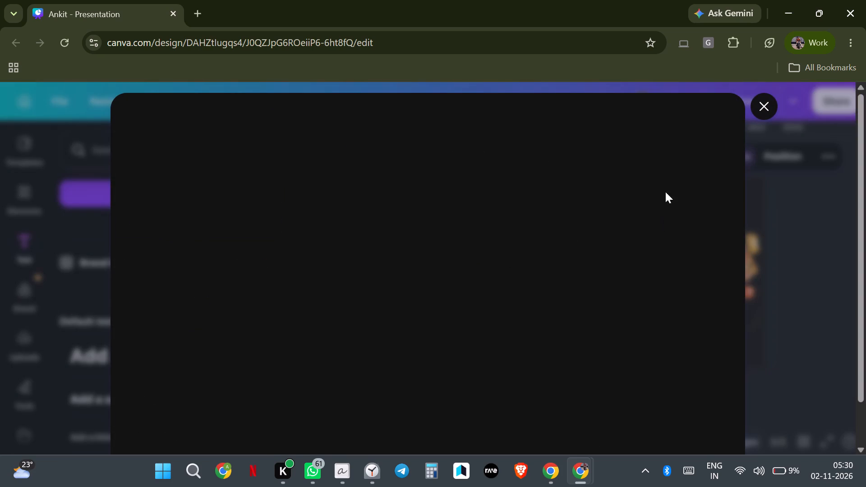
{"action": "left_click", "coordinate": [760, 111]}
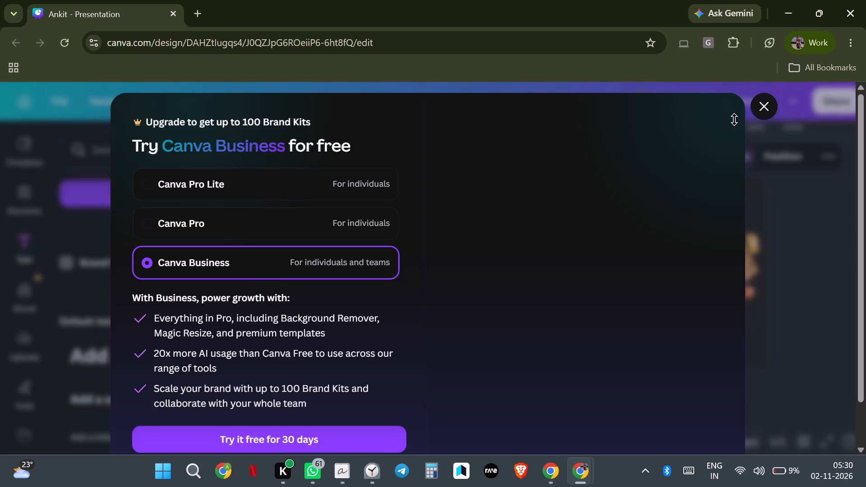
{"action": "scroll", "coordinate": [178, 326], "scroll_direction": "down", "scroll_amount": 2}
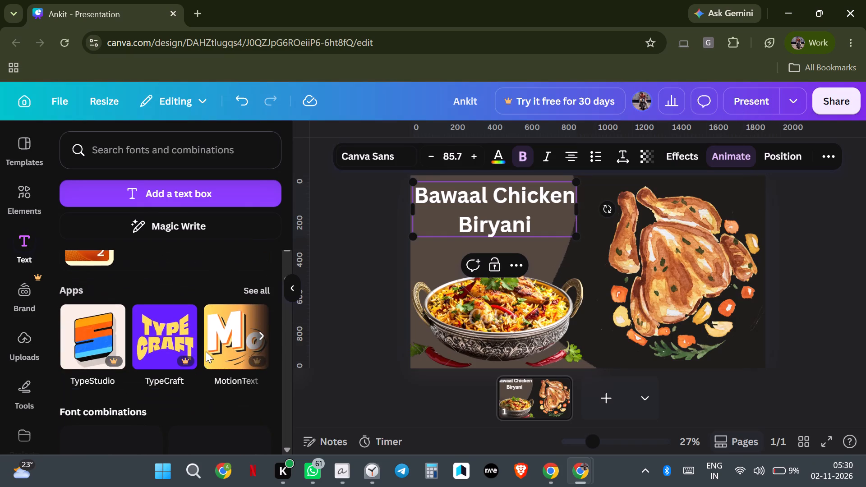
{"action": "scroll", "coordinate": [205, 348], "scroll_direction": "down", "scroll_amount": 2}
{"action": "scroll", "coordinate": [205, 349], "scroll_direction": "up", "scroll_amount": 1}
{"action": "scroll", "coordinate": [207, 355], "scroll_direction": "down", "scroll_amount": 2}
{"action": "scroll", "coordinate": [210, 349], "scroll_direction": "up", "scroll_amount": 5}
{"action": "scroll", "coordinate": [209, 345], "scroll_direction": "down", "scroll_amount": 1}
{"action": "scroll", "coordinate": [209, 345], "scroll_direction": "up", "scroll_amount": 6}
{"action": "left_click", "coordinate": [500, 159]}
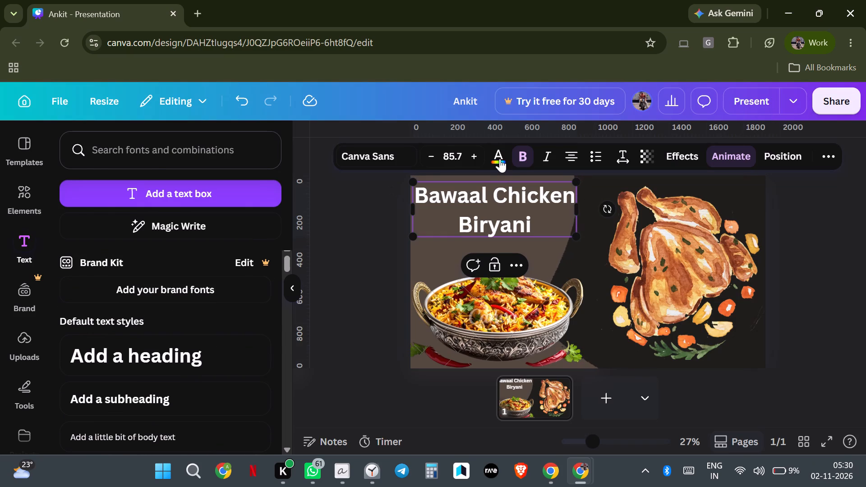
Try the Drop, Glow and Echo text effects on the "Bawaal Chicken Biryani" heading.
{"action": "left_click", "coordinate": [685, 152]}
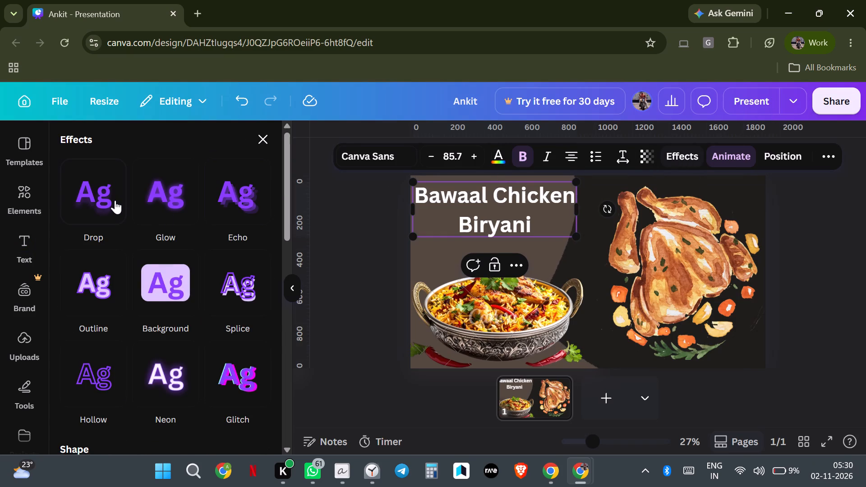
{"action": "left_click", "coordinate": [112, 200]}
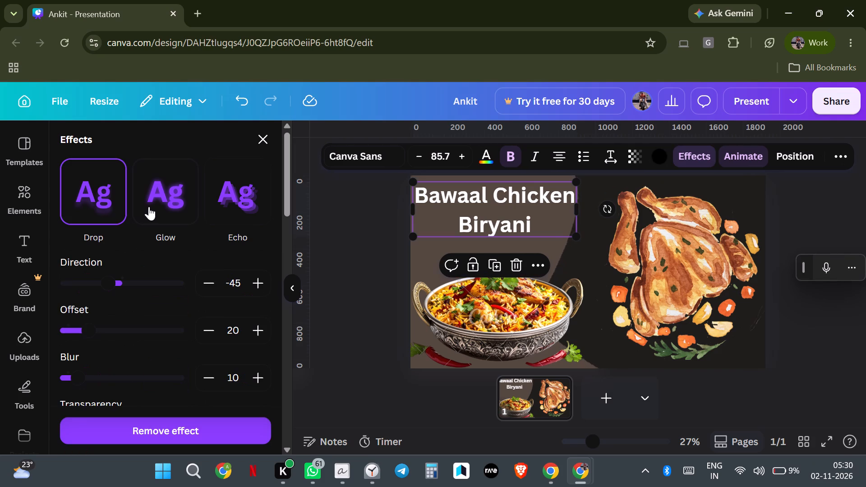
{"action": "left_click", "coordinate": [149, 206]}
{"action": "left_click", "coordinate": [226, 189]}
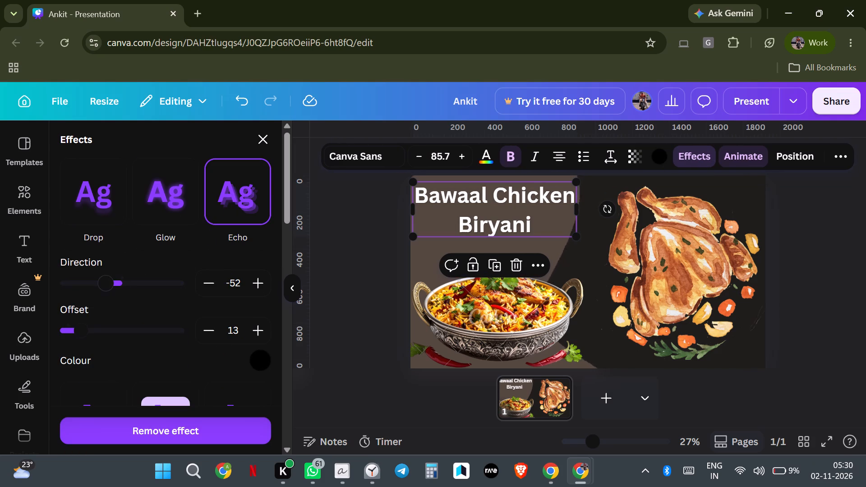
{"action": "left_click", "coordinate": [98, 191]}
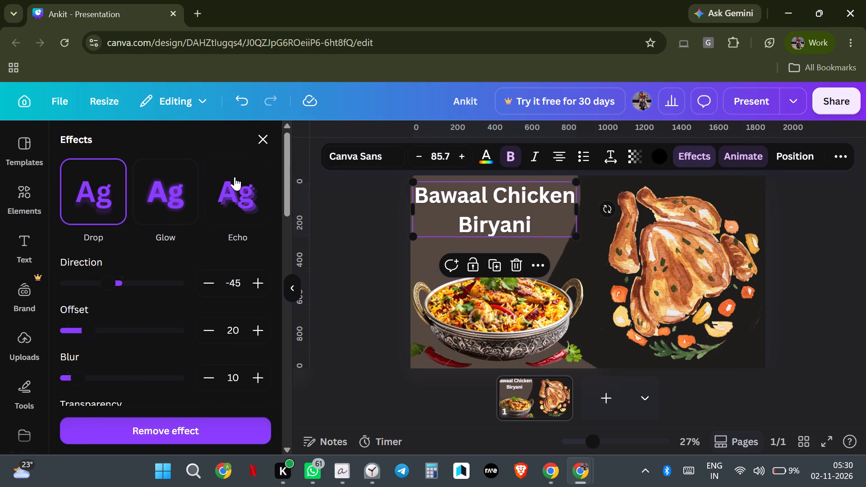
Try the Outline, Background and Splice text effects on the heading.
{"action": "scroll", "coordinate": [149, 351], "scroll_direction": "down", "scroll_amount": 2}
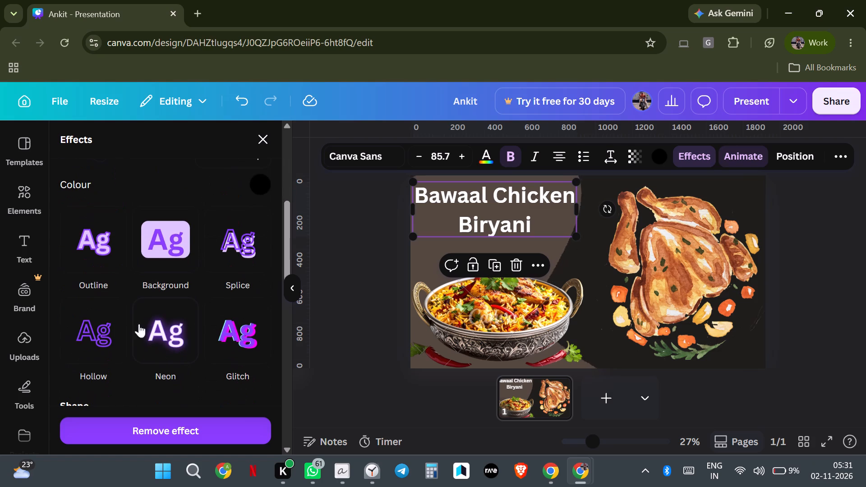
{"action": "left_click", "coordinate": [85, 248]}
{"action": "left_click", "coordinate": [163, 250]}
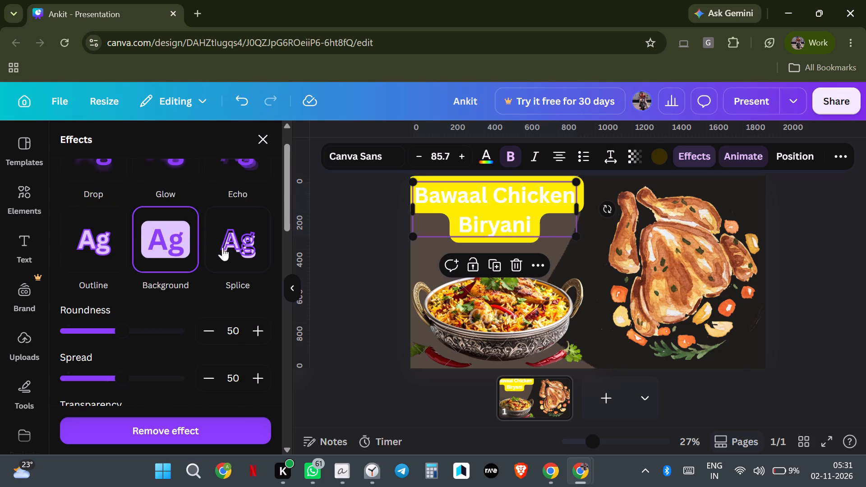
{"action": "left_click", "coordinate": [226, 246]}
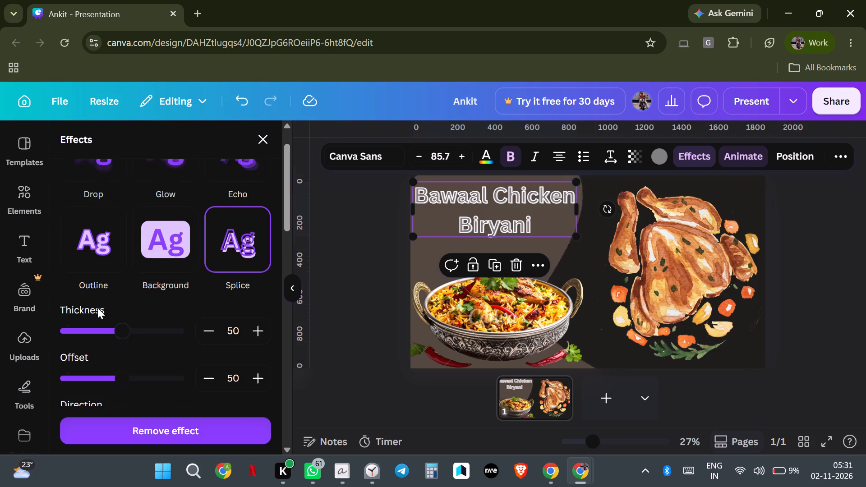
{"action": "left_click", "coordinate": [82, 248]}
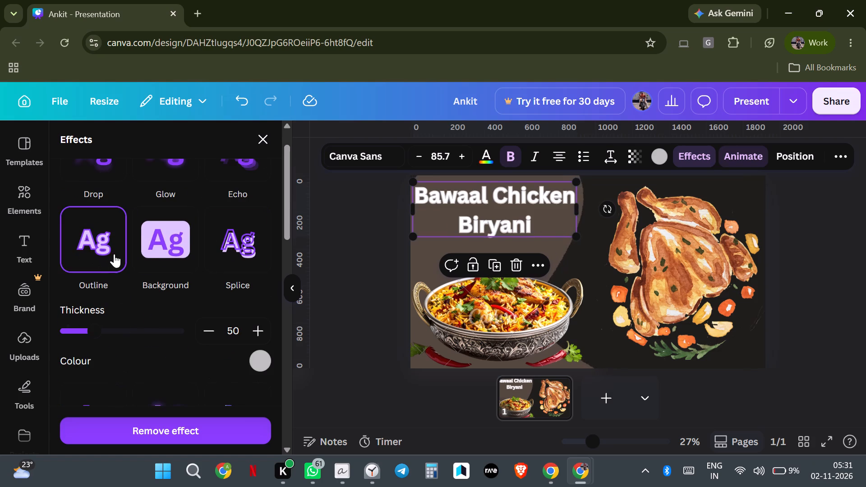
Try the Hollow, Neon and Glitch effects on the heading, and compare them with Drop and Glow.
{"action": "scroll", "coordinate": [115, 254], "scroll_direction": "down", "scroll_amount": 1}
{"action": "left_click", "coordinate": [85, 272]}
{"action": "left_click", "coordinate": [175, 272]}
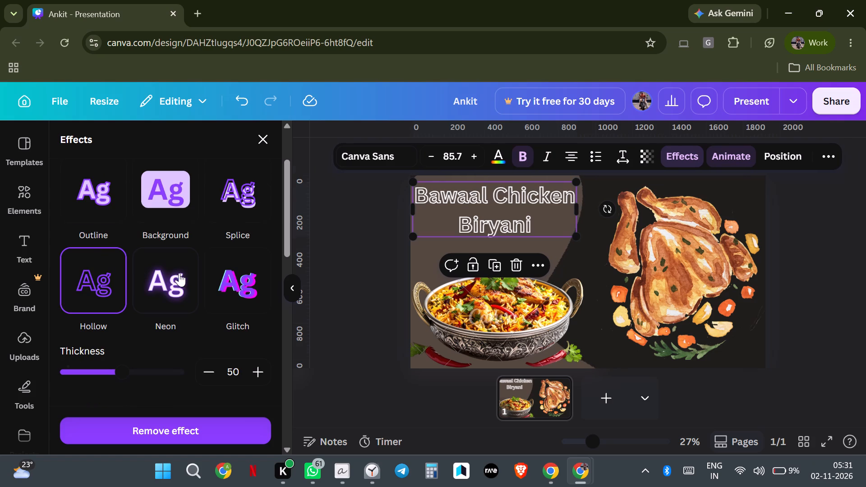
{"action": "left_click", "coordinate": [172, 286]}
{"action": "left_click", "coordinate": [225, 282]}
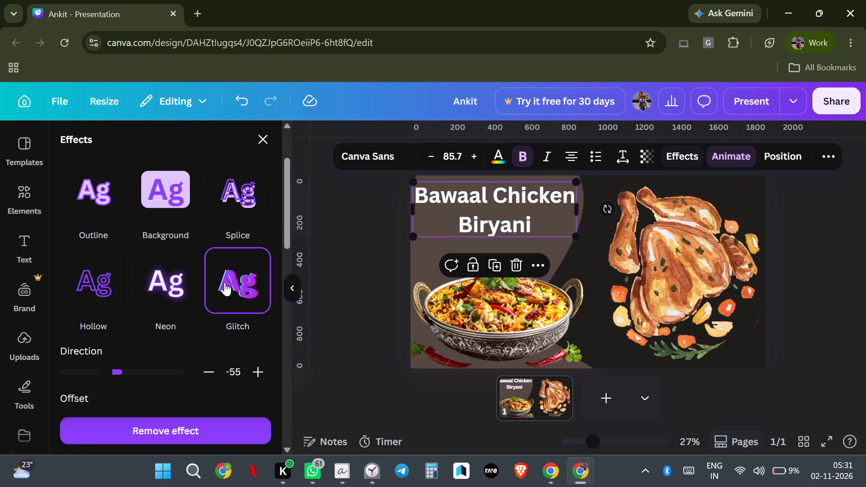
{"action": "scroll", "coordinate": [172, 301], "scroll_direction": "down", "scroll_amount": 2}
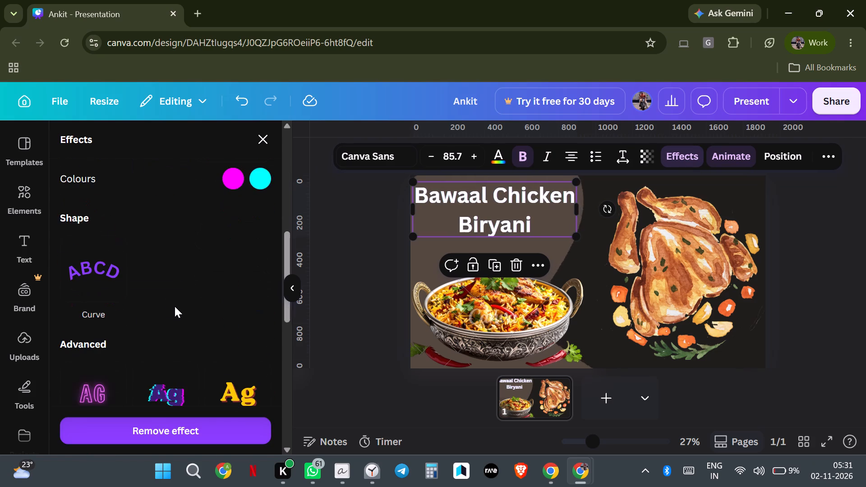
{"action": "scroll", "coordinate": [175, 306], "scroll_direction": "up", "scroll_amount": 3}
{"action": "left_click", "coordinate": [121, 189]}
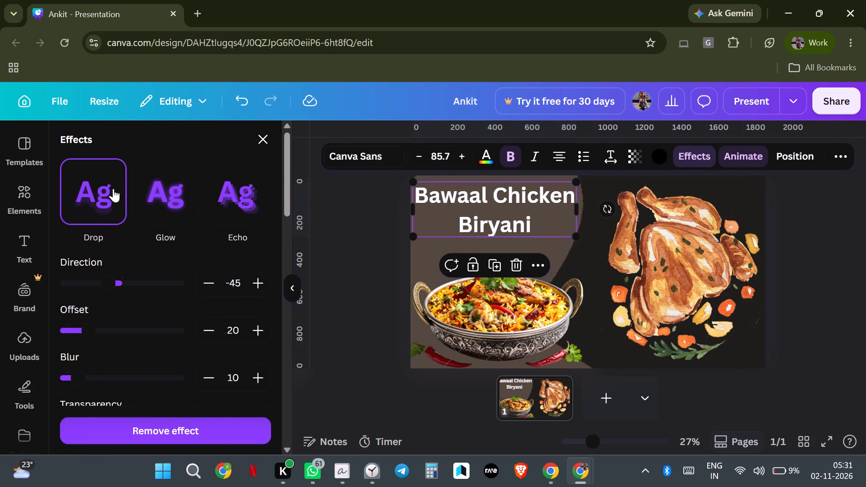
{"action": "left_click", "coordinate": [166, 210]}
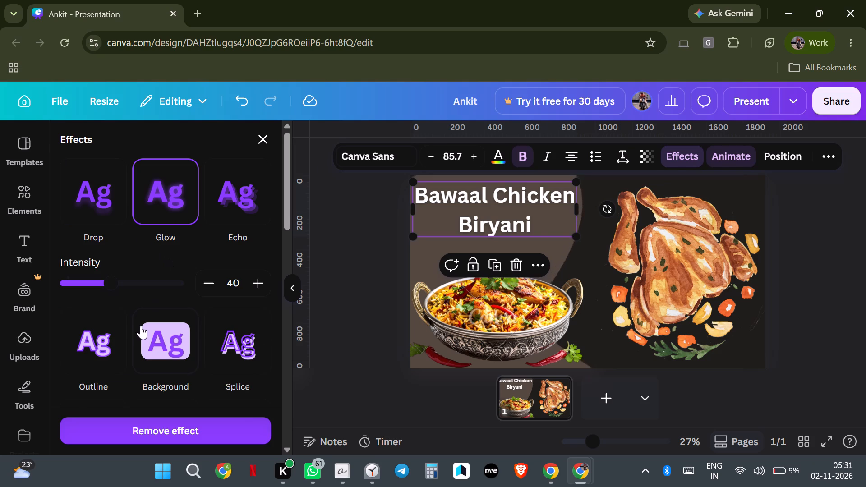
Apply the Background effect to the "Bawaal Chicken Biryani" heading and set the effect's colour to black.
{"action": "left_click", "coordinate": [141, 324]}
{"action": "left_click", "coordinate": [101, 337]}
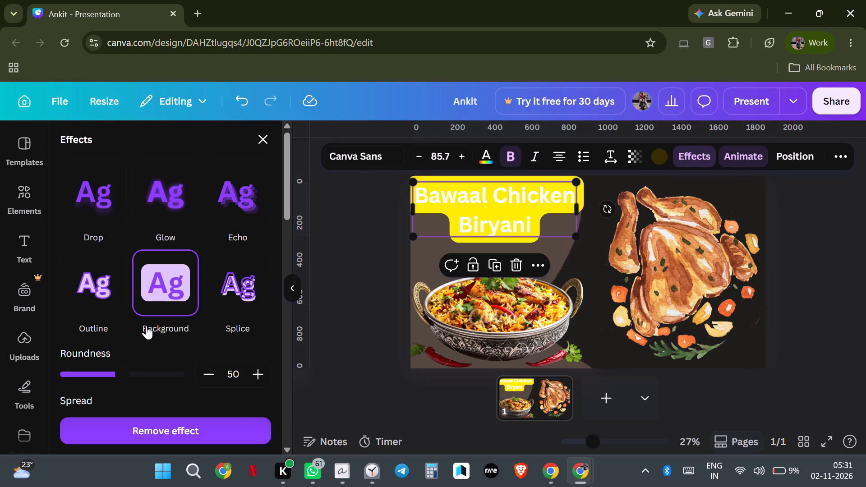
{"action": "scroll", "coordinate": [152, 319], "scroll_direction": "down", "scroll_amount": 1}
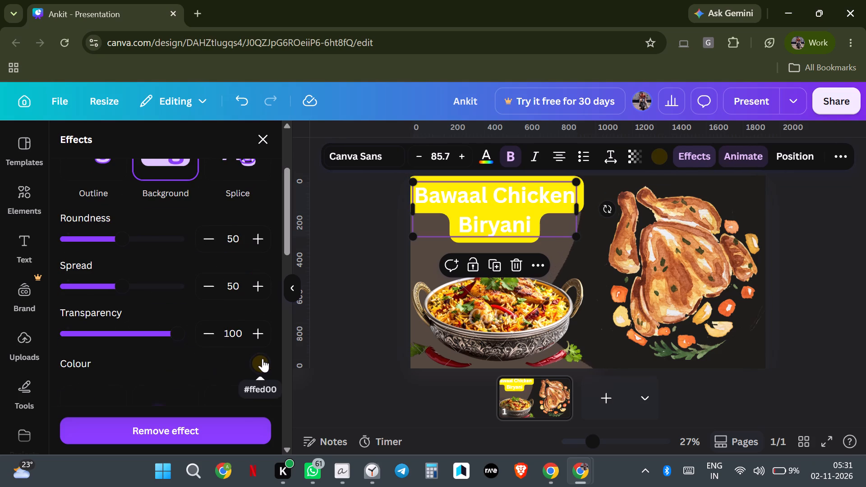
{"action": "left_click", "coordinate": [262, 358]}
{"action": "left_click", "coordinate": [190, 247]}
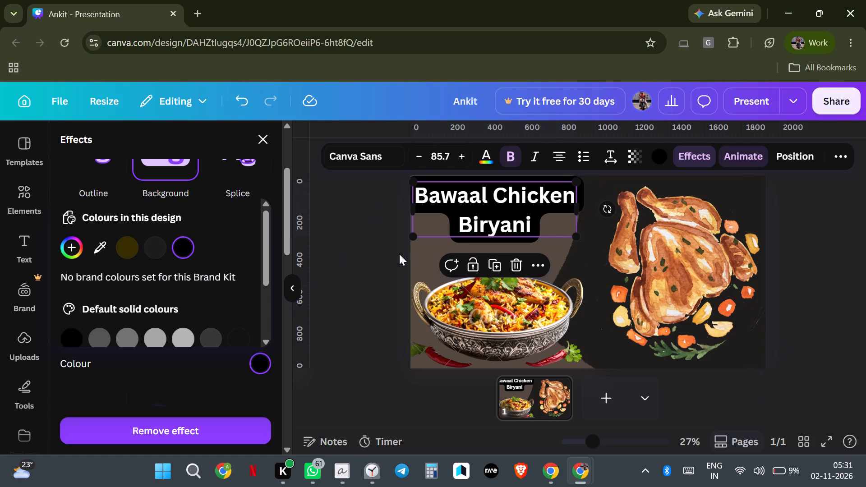
{"action": "left_click", "coordinate": [424, 250]}
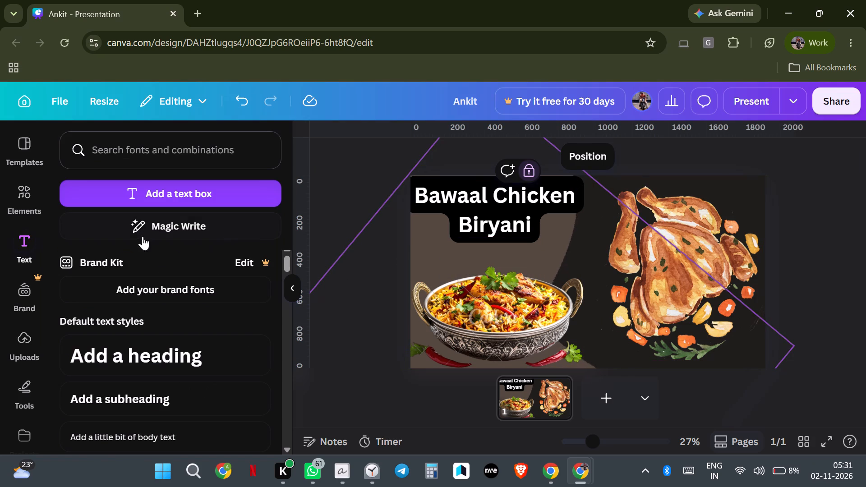
Move the "Bawaal Chicken Biryani" heading slightly up to the slide's top edge.
{"action": "left_click", "coordinate": [23, 237]}
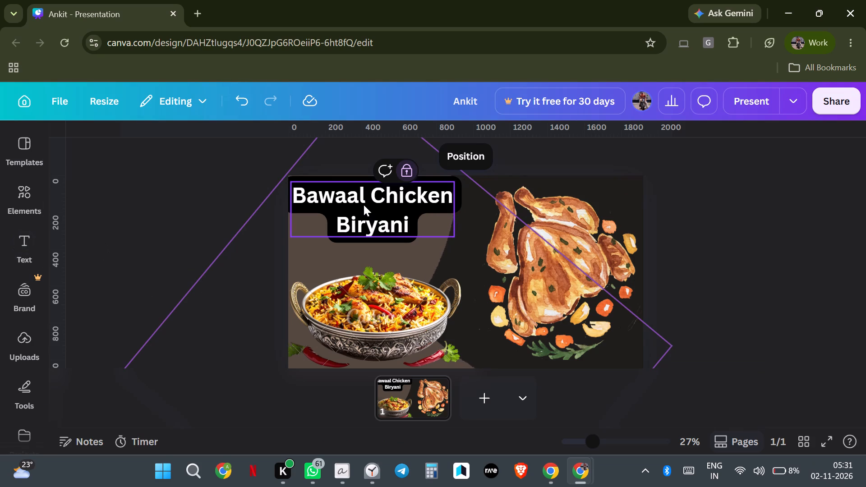
{"action": "left_click_drag", "start_coordinate": [364, 204], "coordinate": [364, 198]}
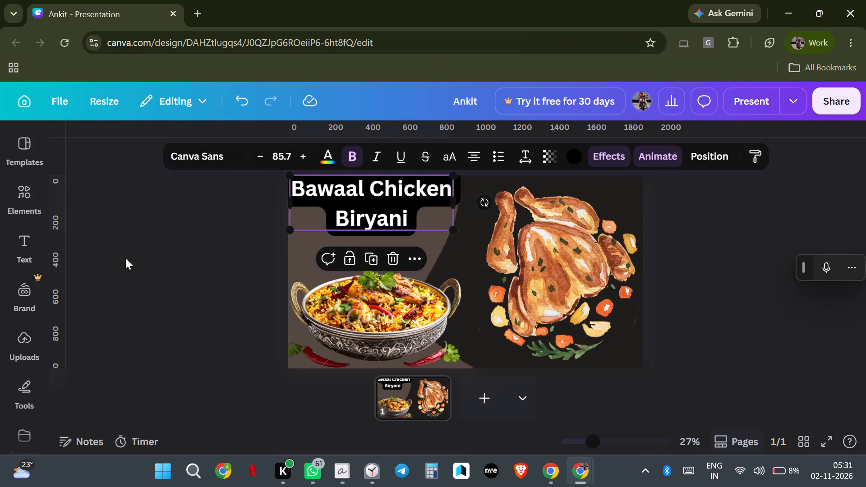
Add a new text box to the slide, between the "Bawaal Chicken Biryani" heading and the biryani bowl.
{"action": "left_click", "coordinate": [23, 239]}
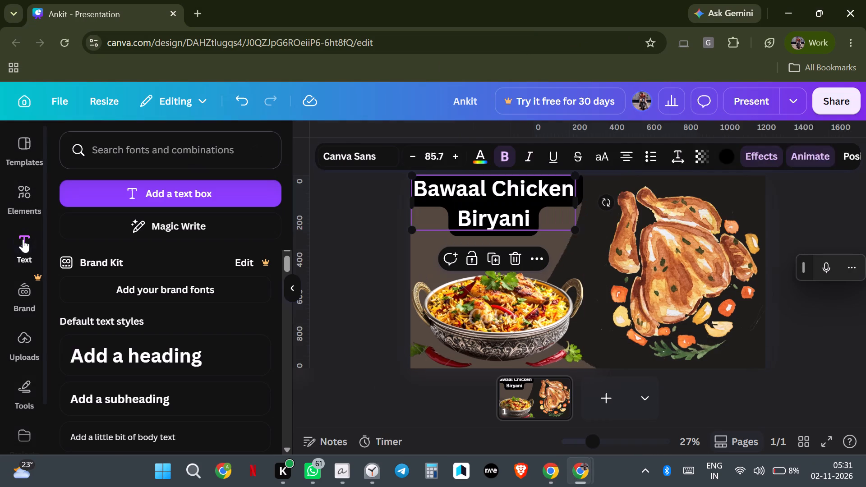
{"action": "left_click", "coordinate": [200, 151]}
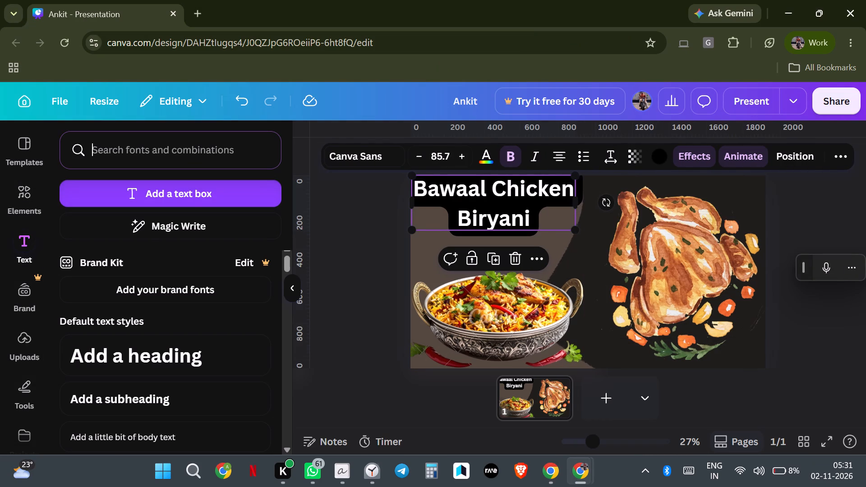
{"action": "left_click", "coordinate": [179, 193]}
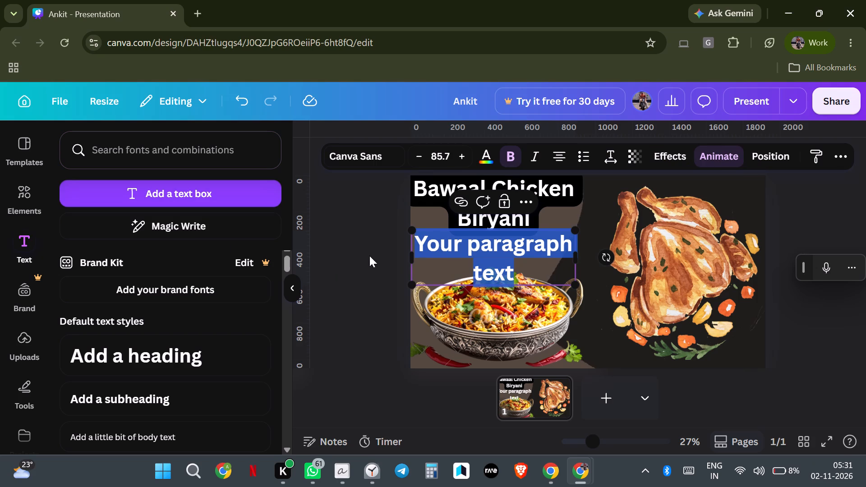
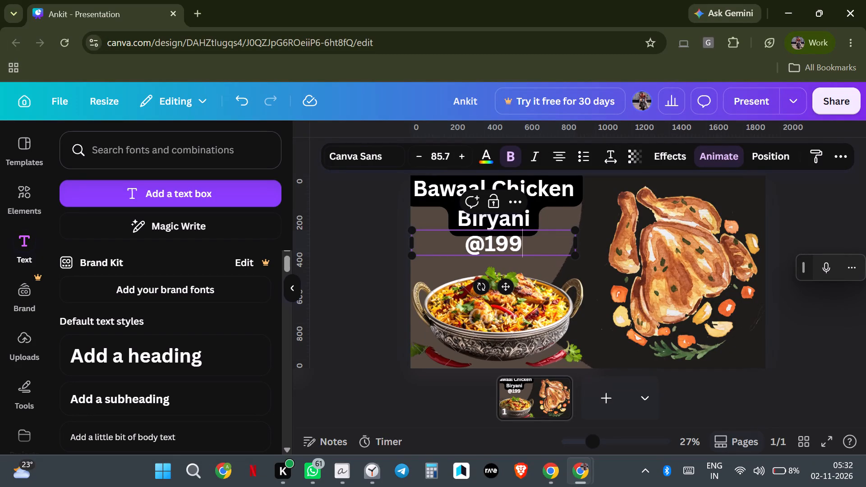
{"action": "key", "text": "slash"}
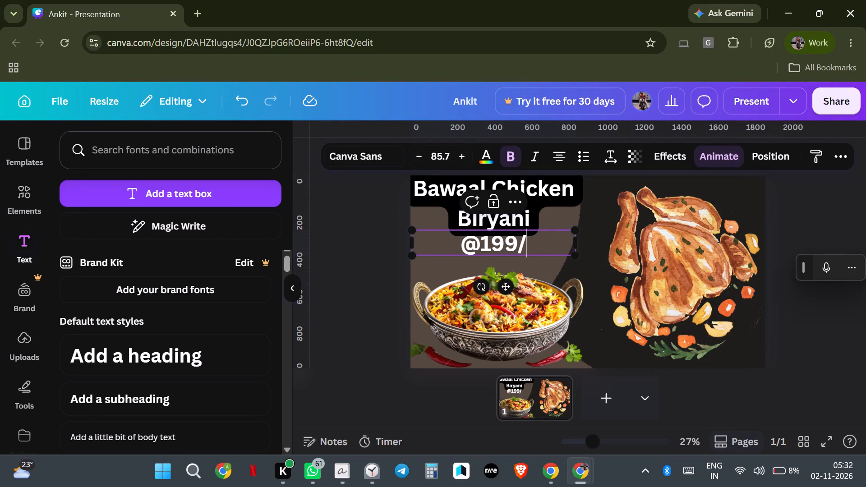
{"action": "key", "text": "minus"}
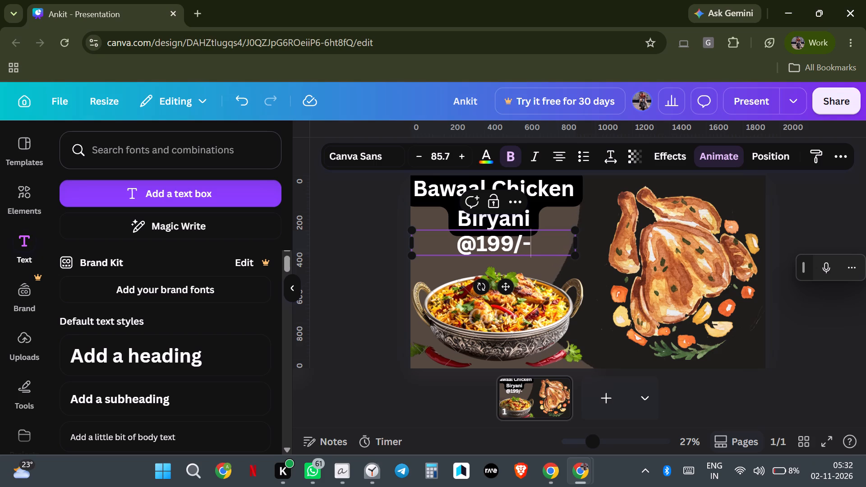
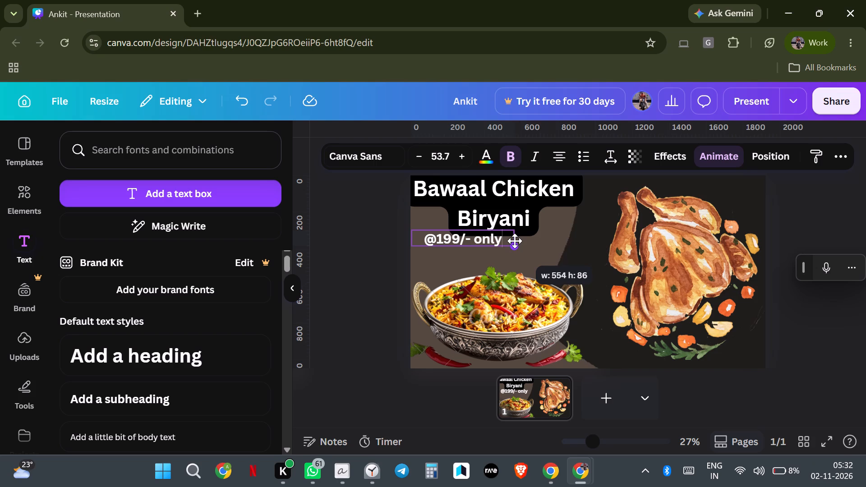
{"action": "left_click_drag", "start_coordinate": [515, 241], "coordinate": [521, 244]}
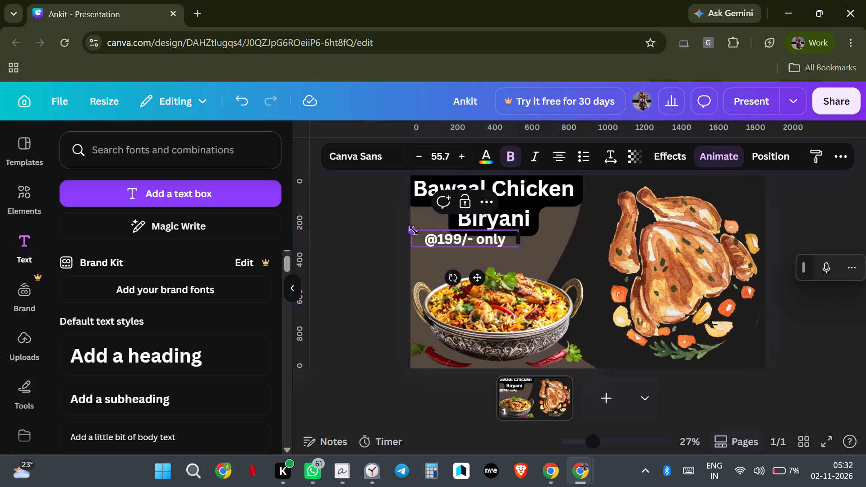
{"action": "left_click_drag", "start_coordinate": [414, 230], "coordinate": [421, 239]}
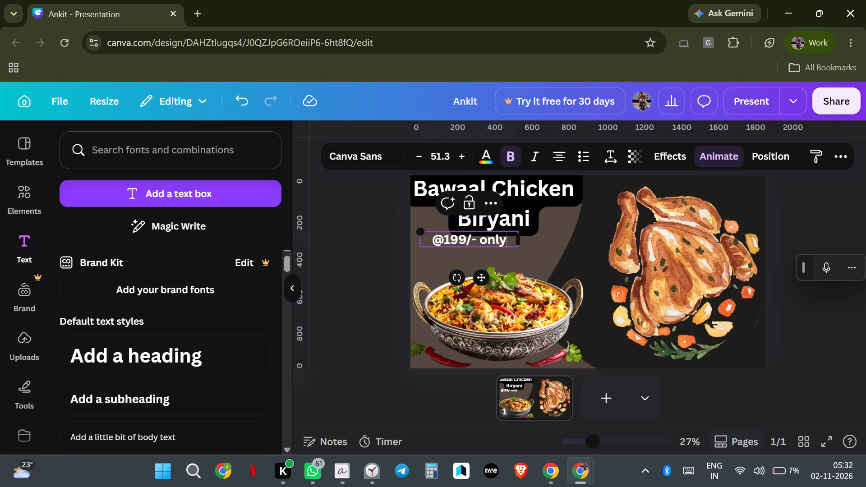
{"action": "left_click_drag", "start_coordinate": [479, 273], "coordinate": [488, 286]}
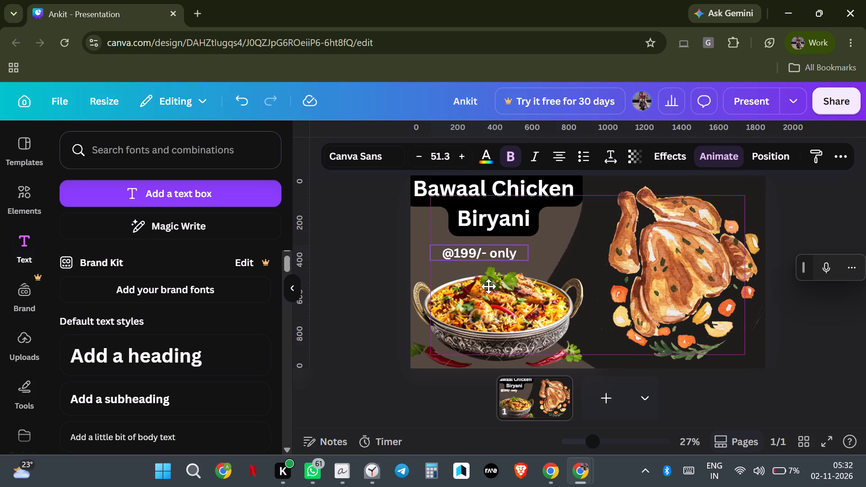
{"action": "left_click_drag", "start_coordinate": [488, 286], "coordinate": [498, 282]}
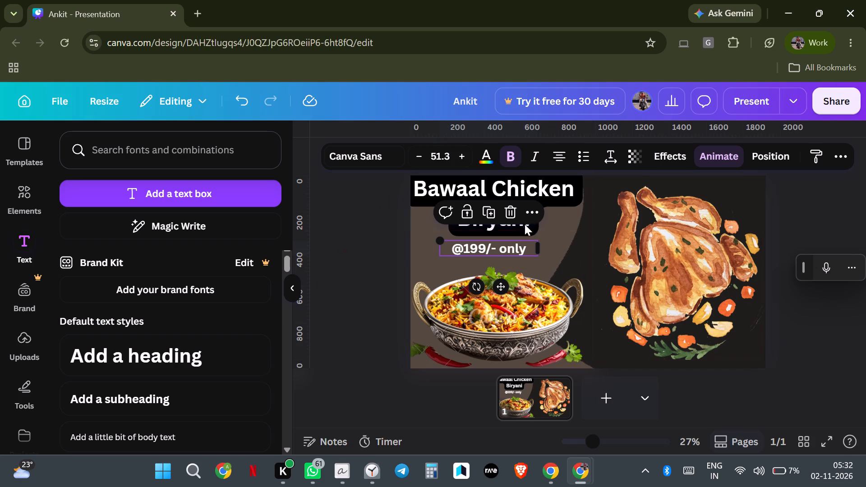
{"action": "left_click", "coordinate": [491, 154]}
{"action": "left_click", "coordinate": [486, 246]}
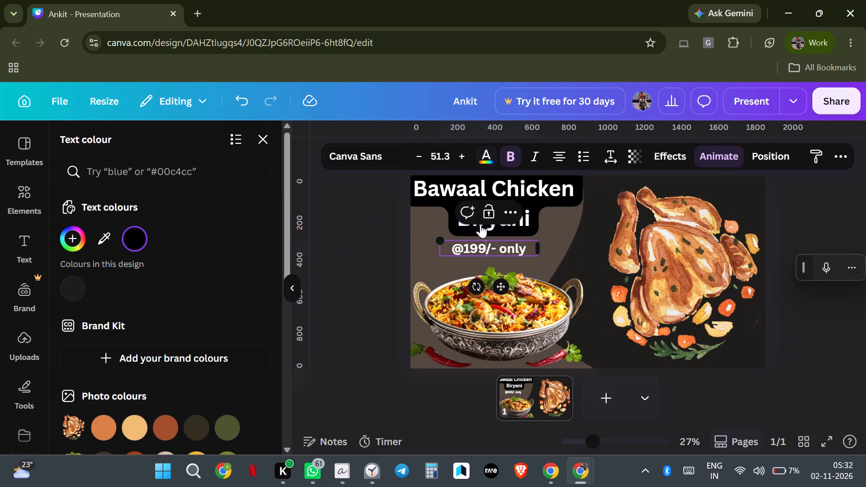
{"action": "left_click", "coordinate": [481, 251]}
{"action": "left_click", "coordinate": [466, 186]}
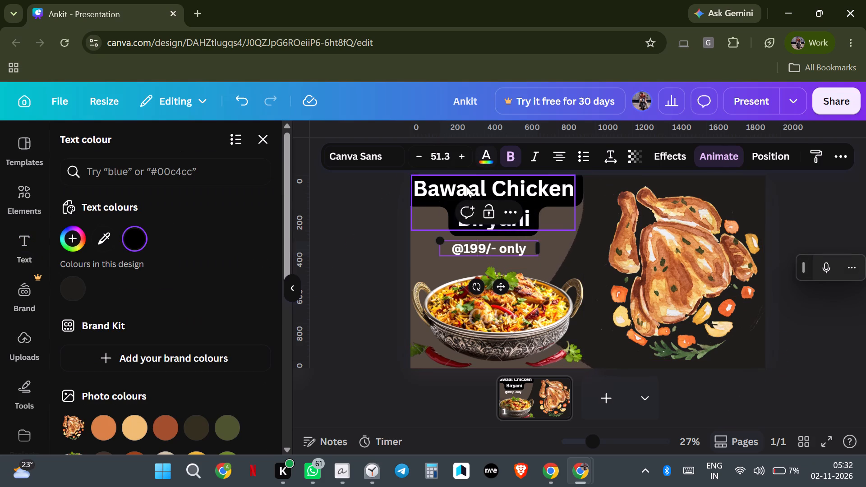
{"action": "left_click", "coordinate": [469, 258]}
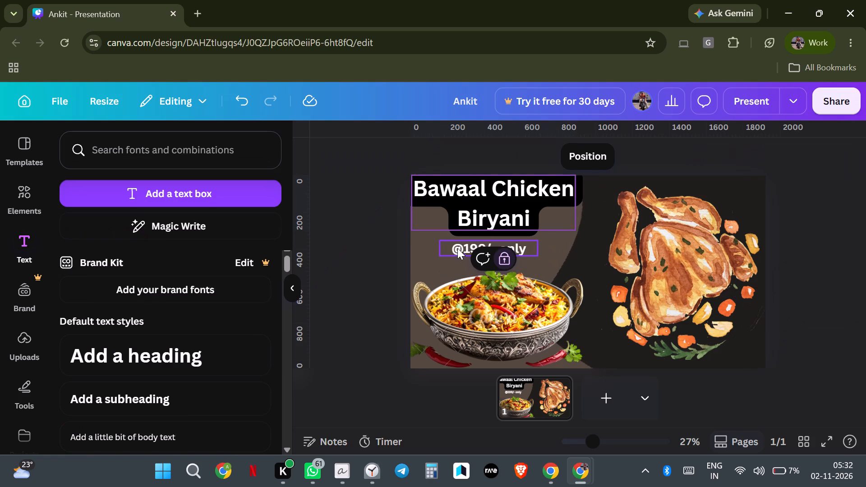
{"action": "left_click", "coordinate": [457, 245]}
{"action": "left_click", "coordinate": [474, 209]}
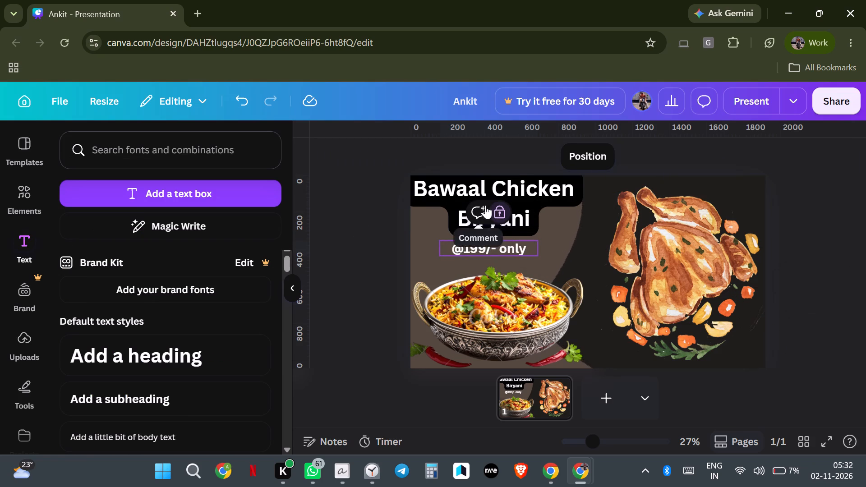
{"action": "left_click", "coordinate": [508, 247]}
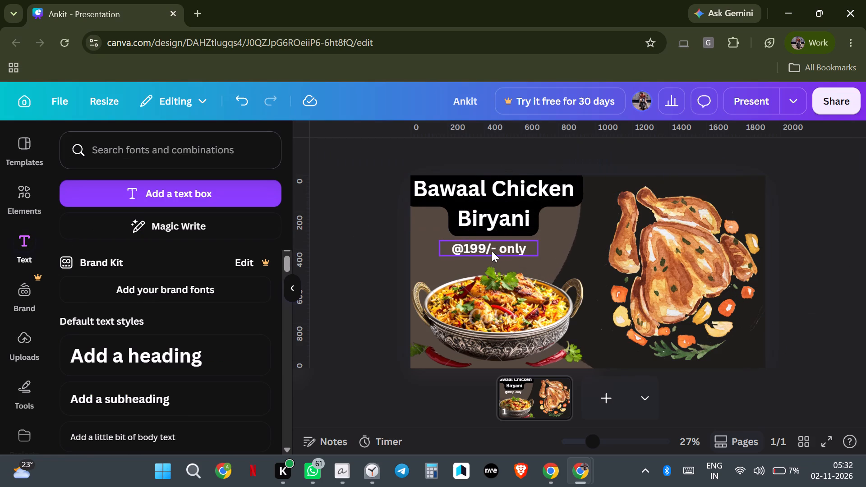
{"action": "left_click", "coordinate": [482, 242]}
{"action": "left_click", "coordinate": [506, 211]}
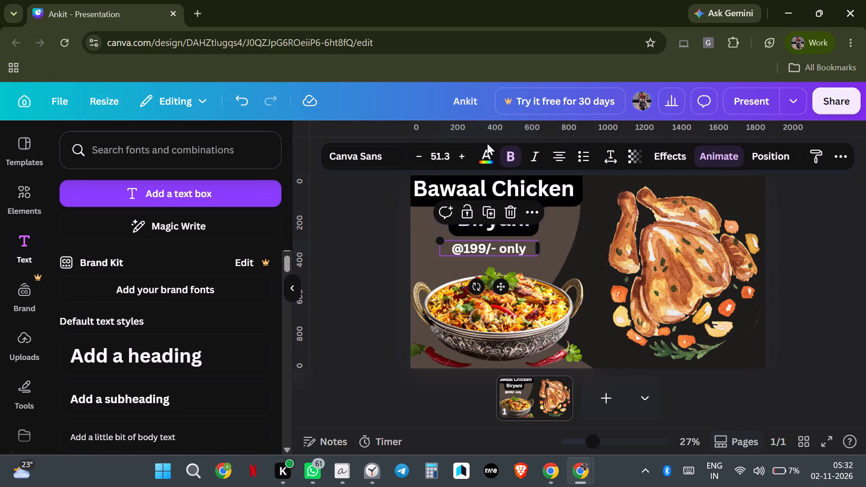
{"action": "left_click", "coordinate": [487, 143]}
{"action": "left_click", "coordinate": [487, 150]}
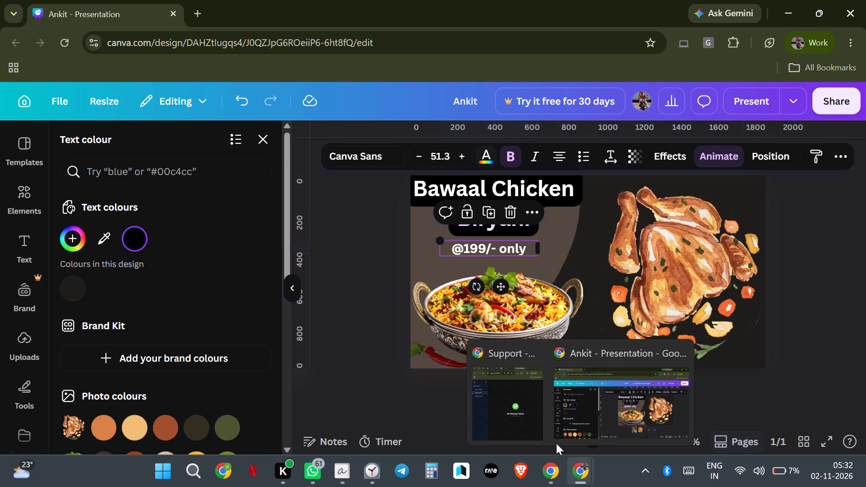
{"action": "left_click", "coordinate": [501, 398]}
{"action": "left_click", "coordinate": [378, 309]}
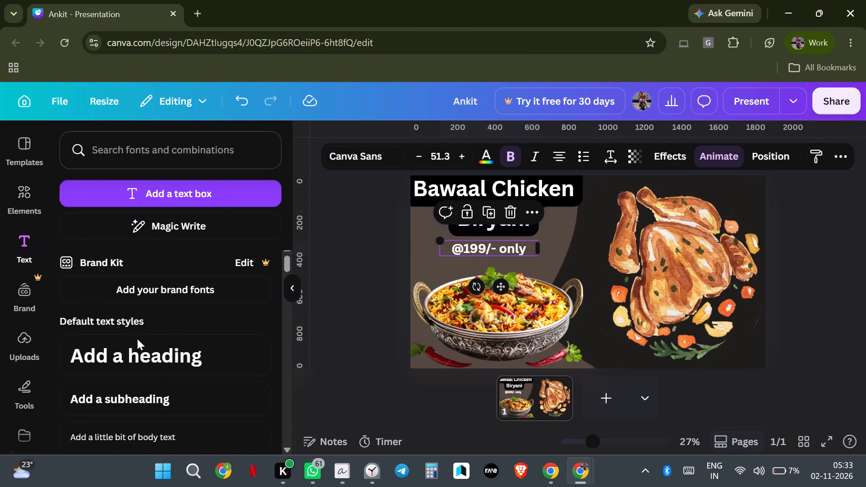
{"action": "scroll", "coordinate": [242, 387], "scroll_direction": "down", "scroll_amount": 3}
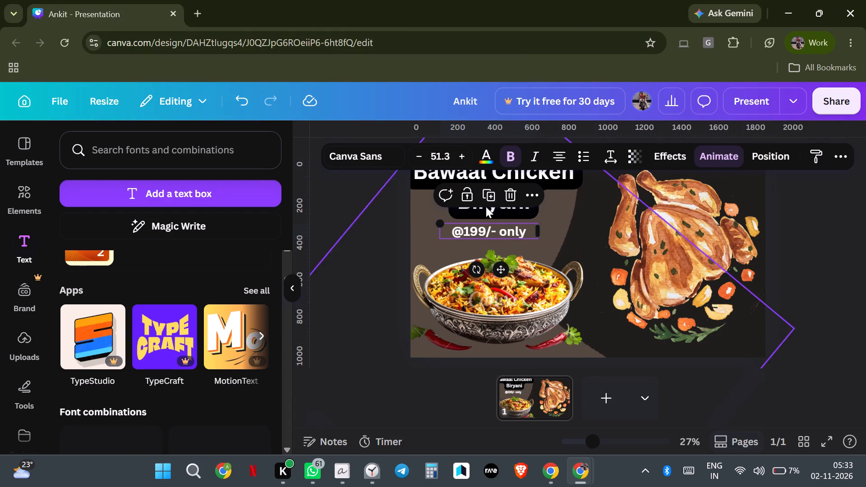
Look through the photo, solid and gradient text colour options for the price text.
{"action": "left_click", "coordinate": [490, 149]}
{"action": "scroll", "coordinate": [157, 322], "scroll_direction": "down", "scroll_amount": 1}
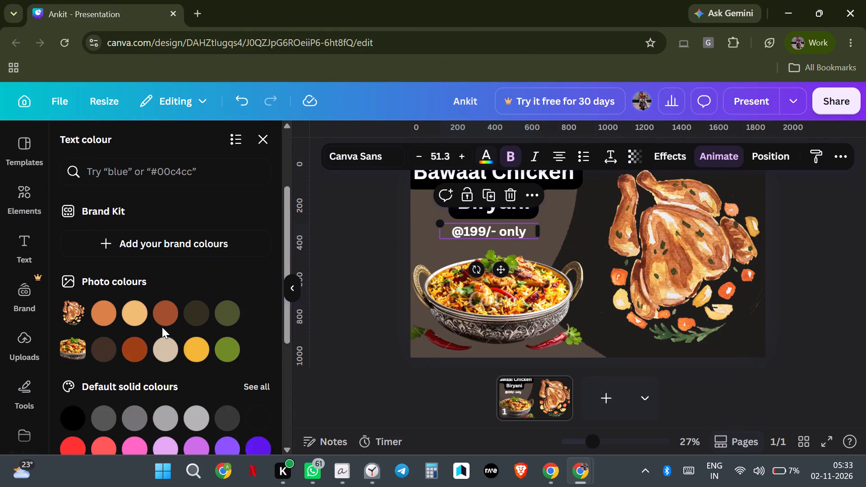
{"action": "scroll", "coordinate": [188, 327], "scroll_direction": "up", "scroll_amount": 3}
{"action": "left_click", "coordinate": [476, 235]}
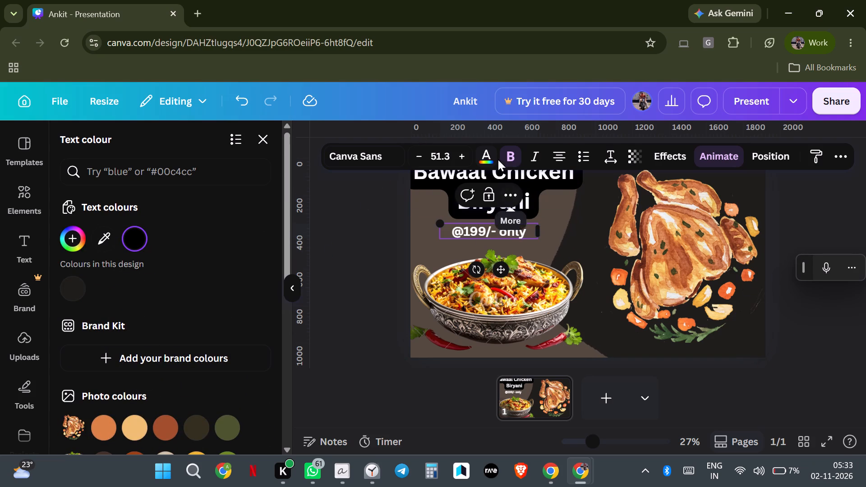
{"action": "left_click", "coordinate": [485, 155]}
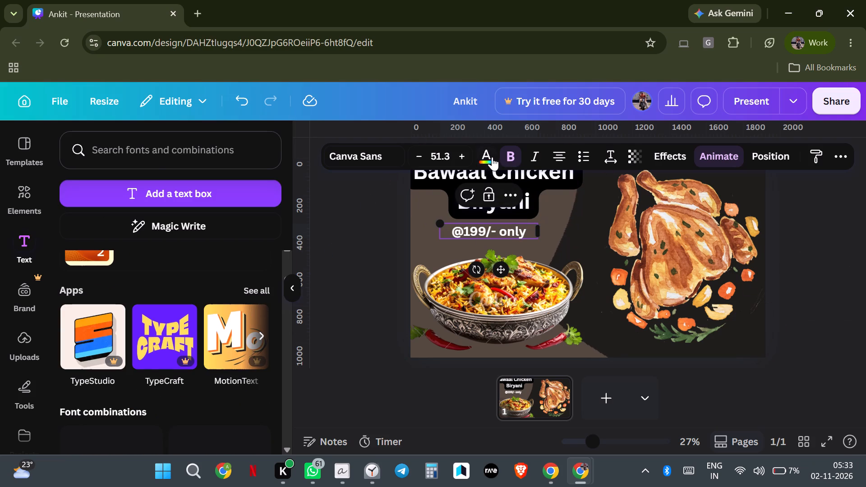
{"action": "left_click", "coordinate": [490, 156]}
{"action": "scroll", "coordinate": [172, 300], "scroll_direction": "down", "scroll_amount": 5}
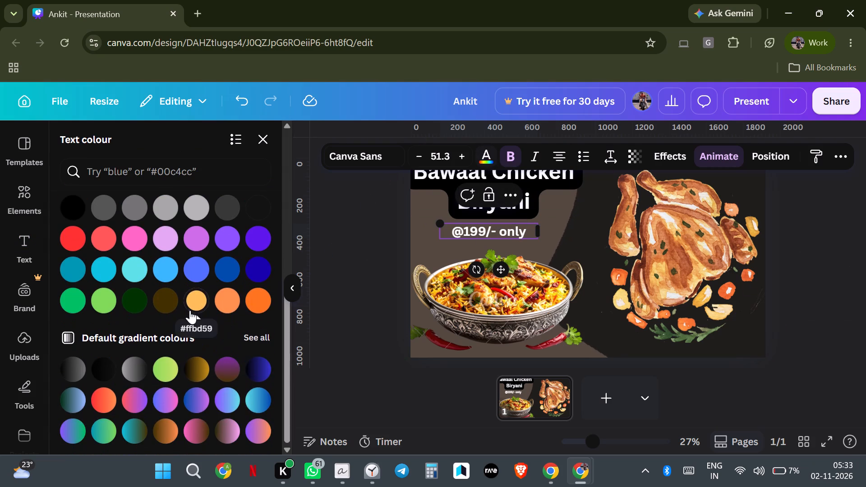
{"action": "scroll", "coordinate": [216, 270], "scroll_direction": "up", "scroll_amount": 2}
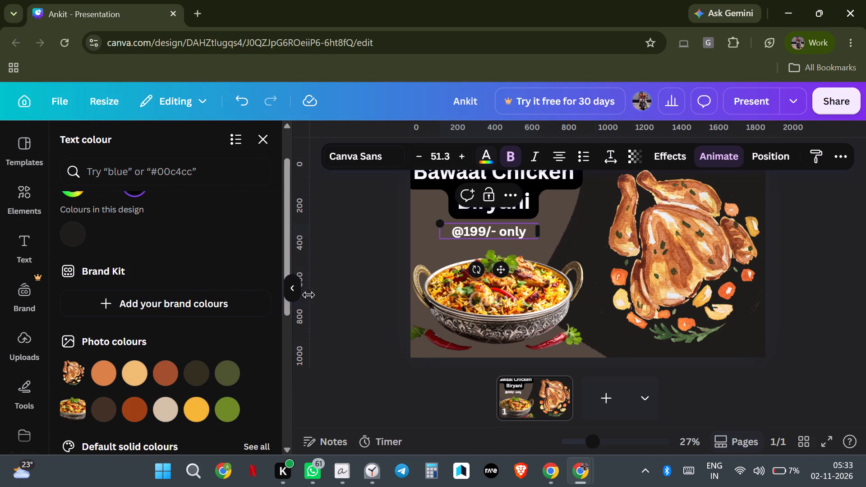
{"action": "scroll", "coordinate": [206, 295], "scroll_direction": "up", "scroll_amount": 2}
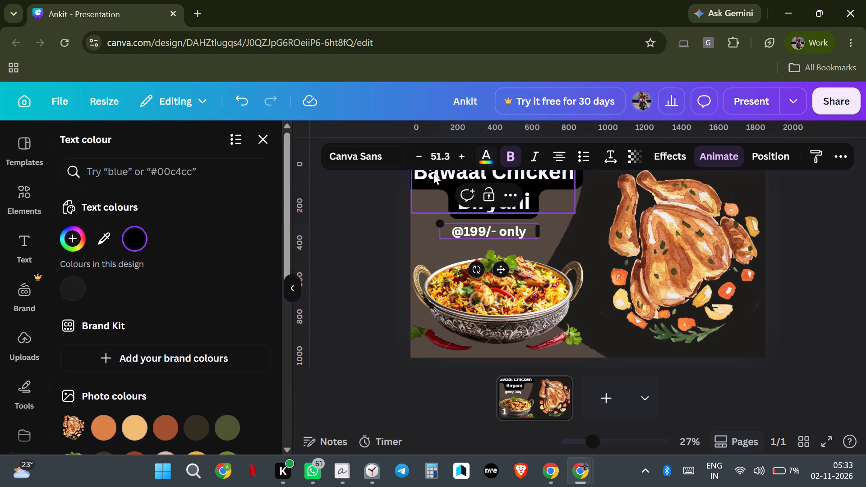
Examine the custom solid and gradient colour settings for the price text's black colour.
{"action": "left_click", "coordinate": [138, 237]}
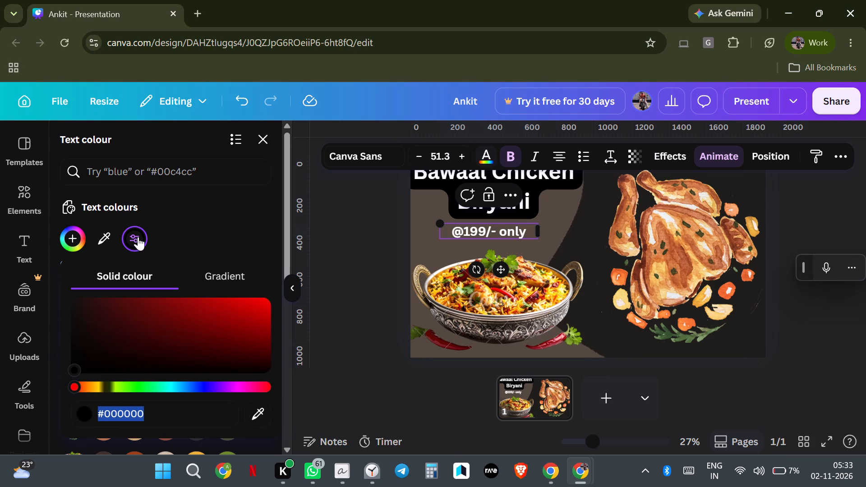
{"action": "scroll", "coordinate": [186, 337], "scroll_direction": "down", "scroll_amount": 1}
{"action": "scroll", "coordinate": [138, 388], "scroll_direction": "down", "scroll_amount": 2}
{"action": "scroll", "coordinate": [195, 408], "scroll_direction": "down", "scroll_amount": 3}
{"action": "scroll", "coordinate": [195, 404], "scroll_direction": "up", "scroll_amount": 1}
{"action": "scroll", "coordinate": [195, 408], "scroll_direction": "down", "scroll_amount": 2}
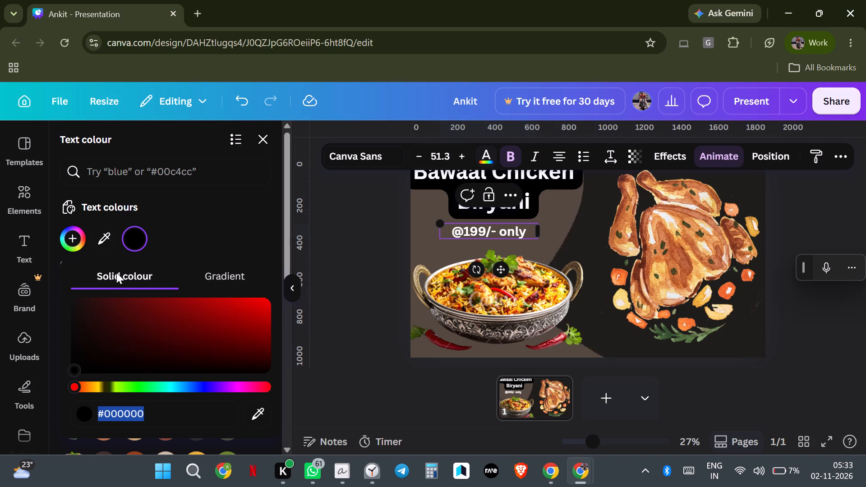
{"action": "left_click", "coordinate": [227, 276]}
{"action": "left_click", "coordinate": [112, 273]}
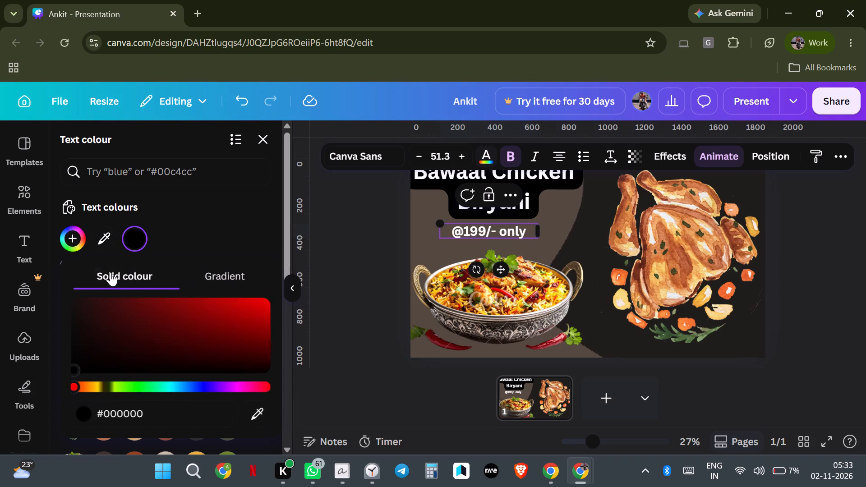
{"action": "left_click", "coordinate": [129, 235]}
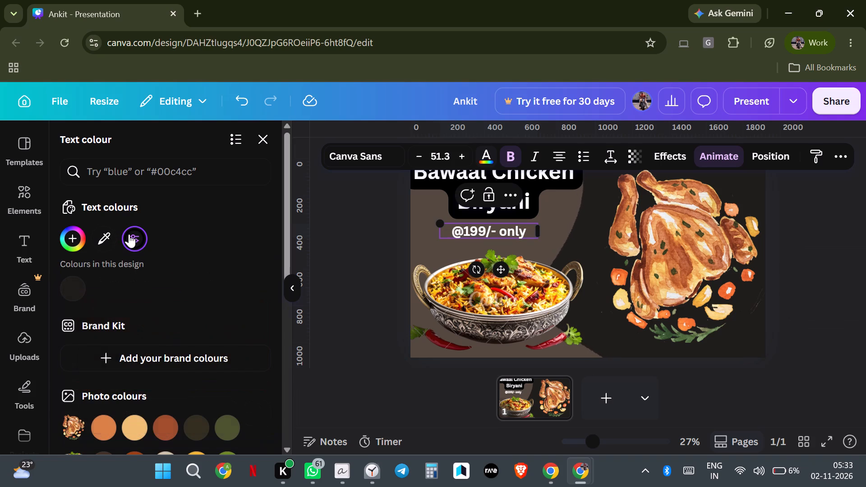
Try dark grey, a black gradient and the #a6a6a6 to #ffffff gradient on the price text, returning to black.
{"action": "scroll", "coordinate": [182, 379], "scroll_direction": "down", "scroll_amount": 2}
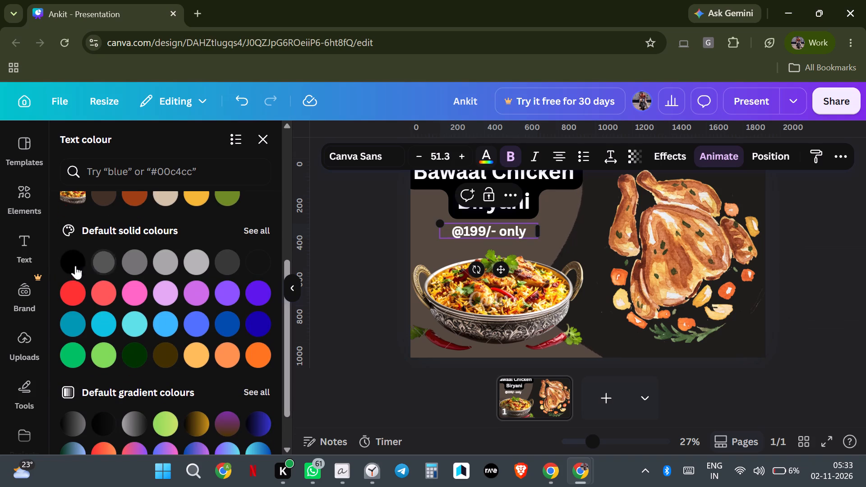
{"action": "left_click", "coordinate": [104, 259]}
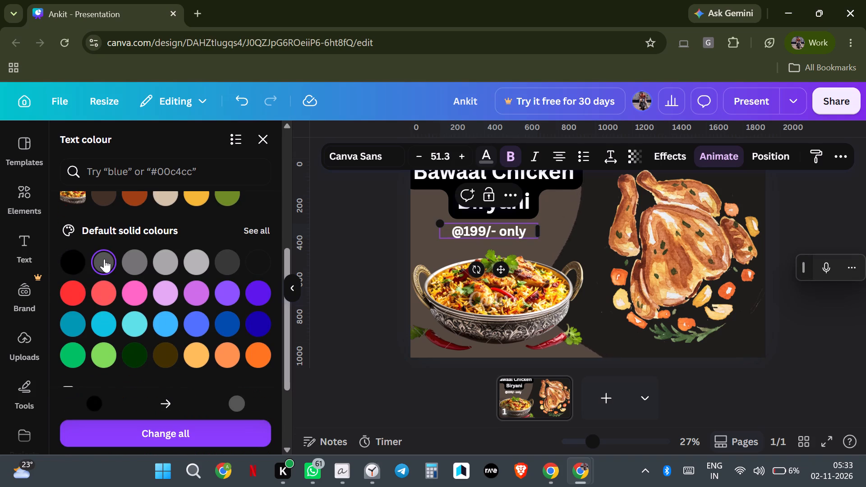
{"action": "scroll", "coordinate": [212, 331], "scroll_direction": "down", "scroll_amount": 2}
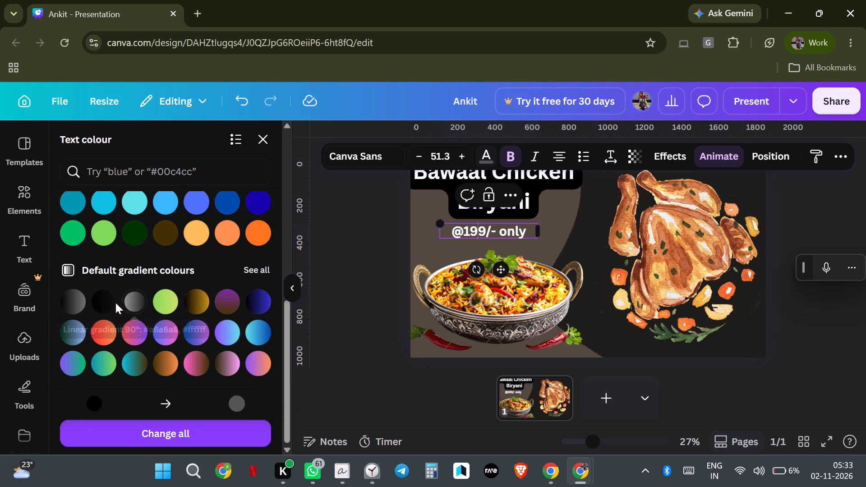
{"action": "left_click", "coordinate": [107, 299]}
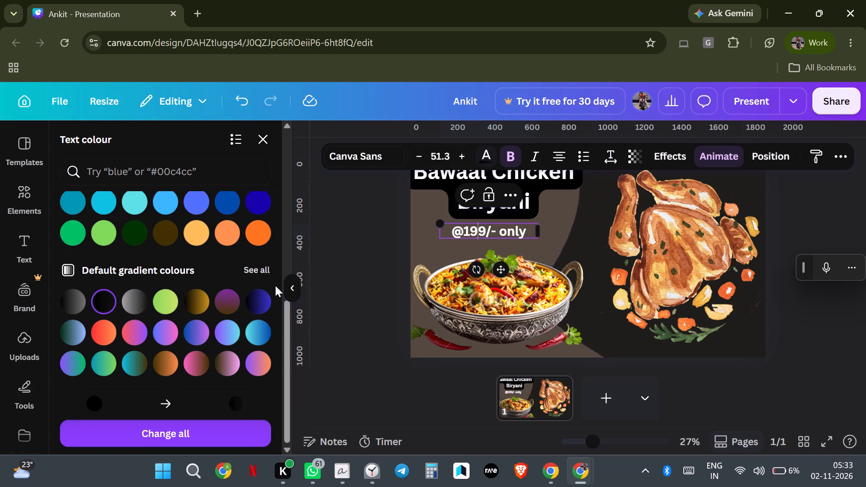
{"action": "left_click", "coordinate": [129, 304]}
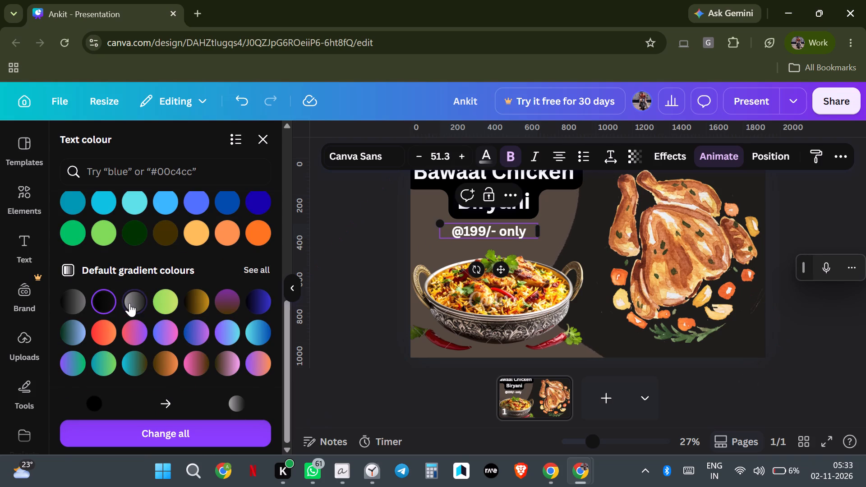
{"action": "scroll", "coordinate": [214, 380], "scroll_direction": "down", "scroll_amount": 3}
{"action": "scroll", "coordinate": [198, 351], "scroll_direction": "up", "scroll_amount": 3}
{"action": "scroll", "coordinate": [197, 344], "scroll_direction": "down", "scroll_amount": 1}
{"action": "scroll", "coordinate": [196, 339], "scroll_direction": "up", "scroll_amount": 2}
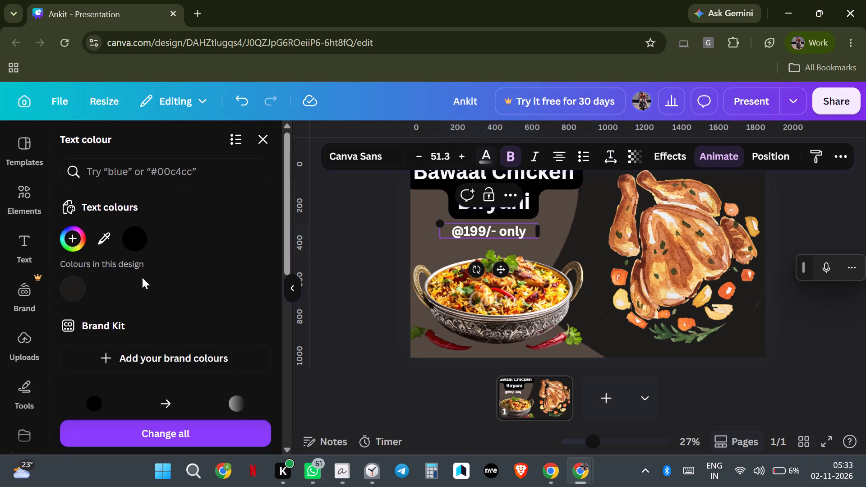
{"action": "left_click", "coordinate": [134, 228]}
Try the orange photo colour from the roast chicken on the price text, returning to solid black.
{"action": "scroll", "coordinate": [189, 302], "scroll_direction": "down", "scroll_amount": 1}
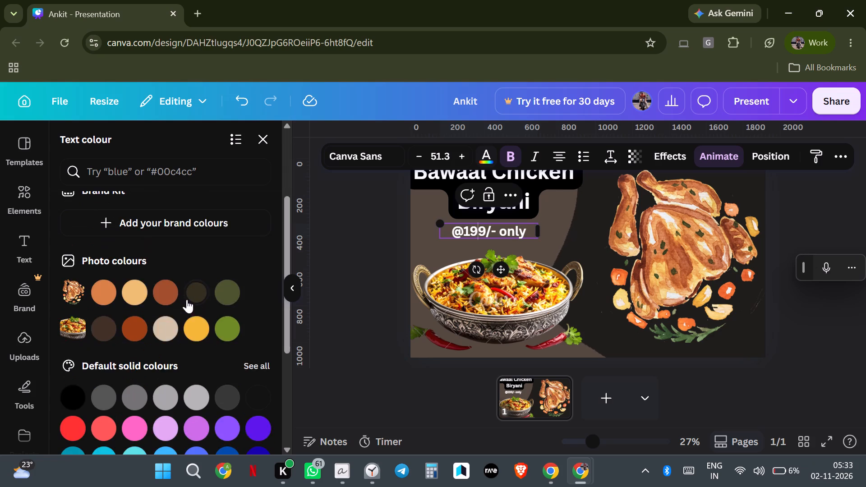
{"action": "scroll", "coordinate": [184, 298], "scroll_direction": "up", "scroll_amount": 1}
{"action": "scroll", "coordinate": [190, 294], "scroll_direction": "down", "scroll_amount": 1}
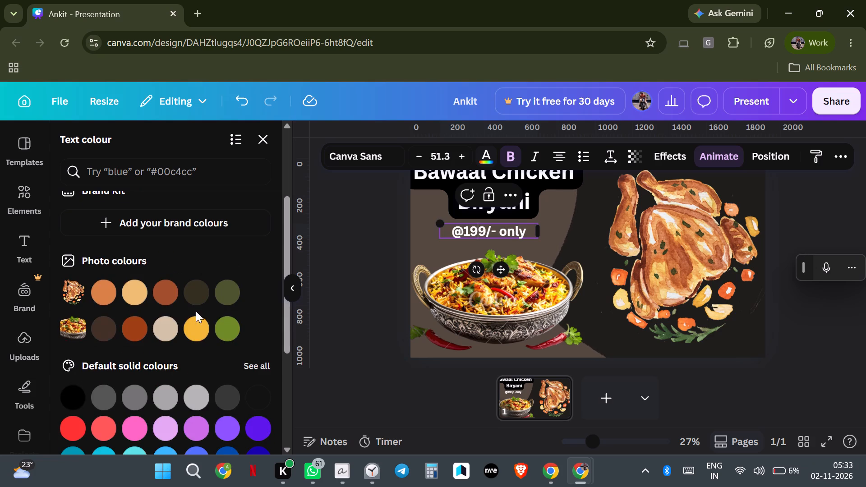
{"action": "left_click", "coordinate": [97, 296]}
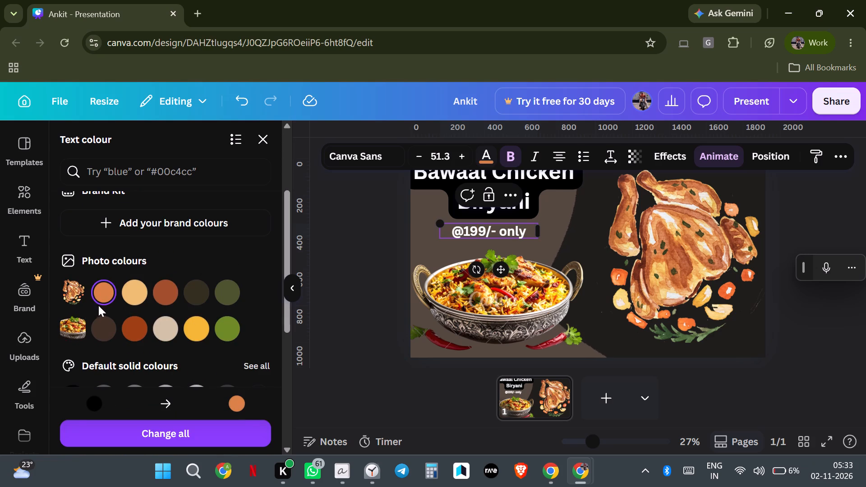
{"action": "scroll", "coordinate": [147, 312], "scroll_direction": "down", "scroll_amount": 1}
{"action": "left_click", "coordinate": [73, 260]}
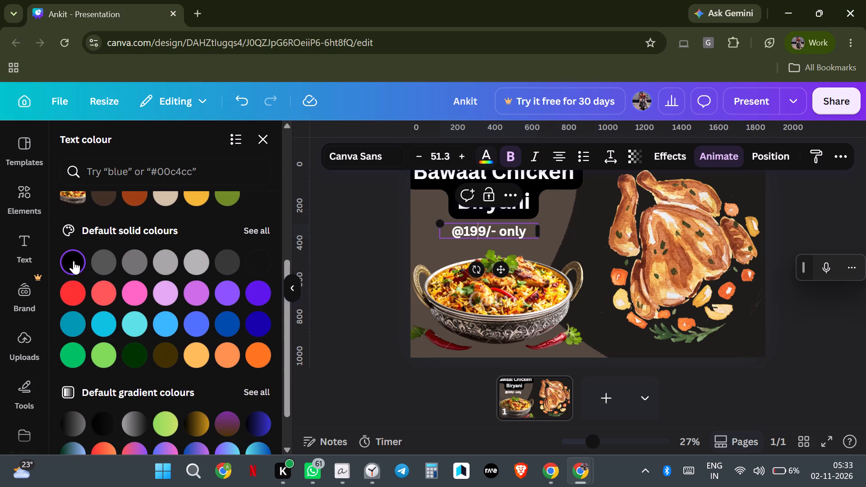
Look over the text colour options for the price text and the available font combinations.
{"action": "scroll", "coordinate": [234, 391], "scroll_direction": "down", "scroll_amount": 2}
{"action": "scroll", "coordinate": [237, 330], "scroll_direction": "up", "scroll_amount": 5}
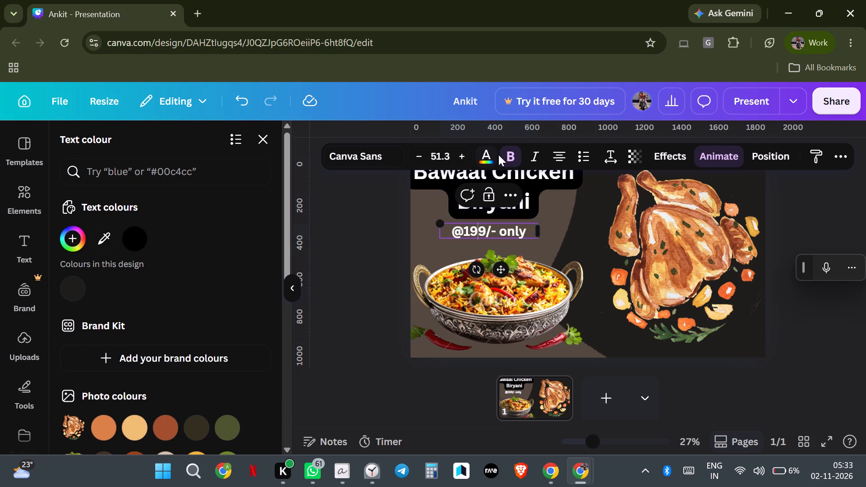
{"action": "left_click", "coordinate": [489, 157]}
{"action": "left_click", "coordinate": [489, 156]}
{"action": "left_click", "coordinate": [489, 156]}
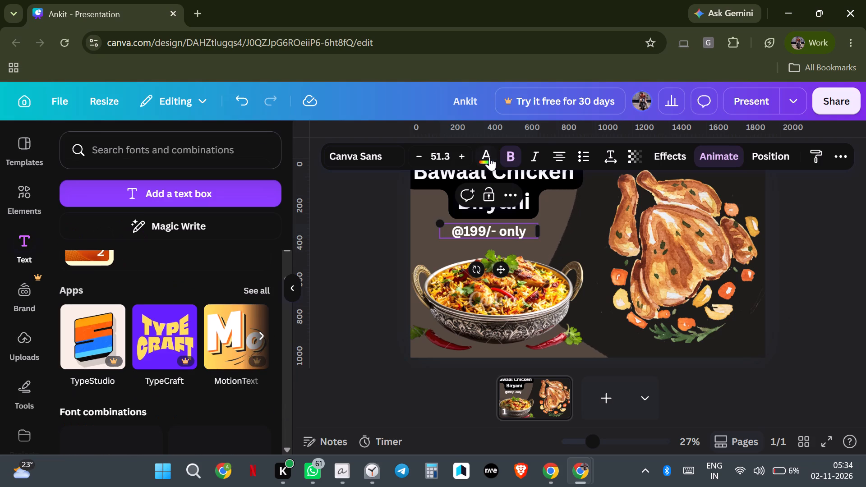
{"action": "scroll", "coordinate": [185, 257], "scroll_direction": "down", "scroll_amount": 1}
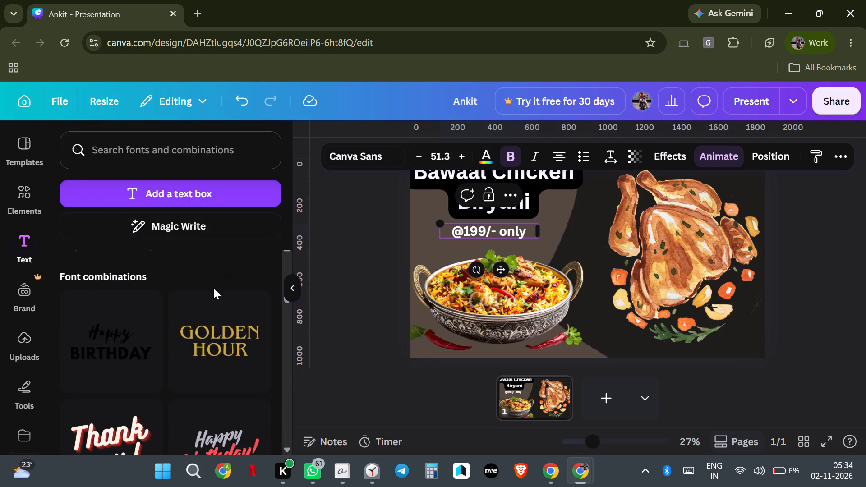
{"action": "scroll", "coordinate": [213, 288], "scroll_direction": "down", "scroll_amount": 4}
{"action": "scroll", "coordinate": [216, 288], "scroll_direction": "up", "scroll_amount": 2}
{"action": "left_click", "coordinate": [486, 153]}
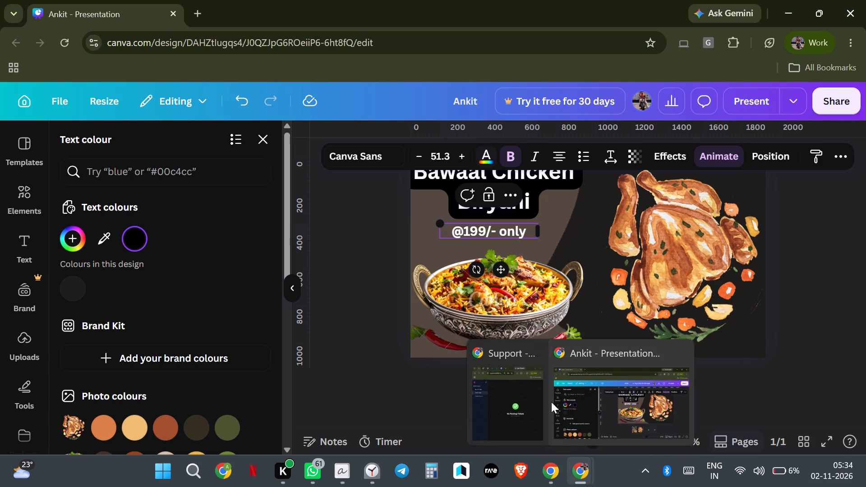
Switch to the support centre window, check the disposed and chat tickets, and return to the design.
{"action": "left_click", "coordinate": [536, 394]}
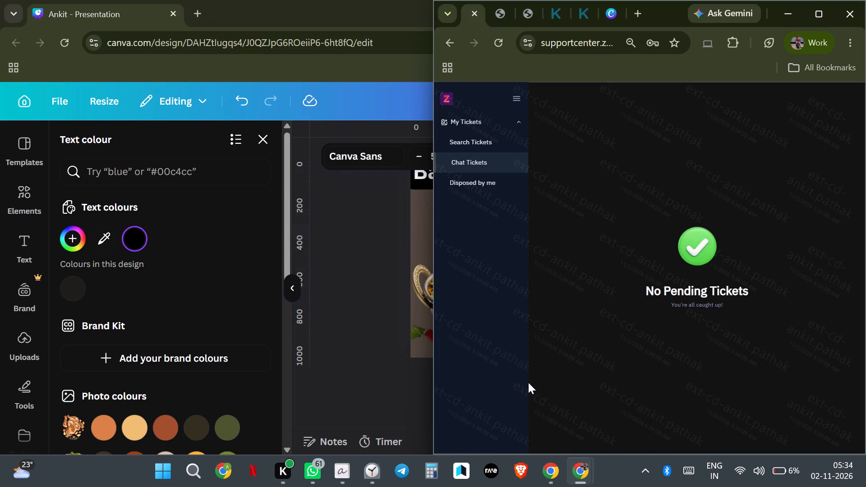
{"action": "left_click", "coordinate": [506, 182]}
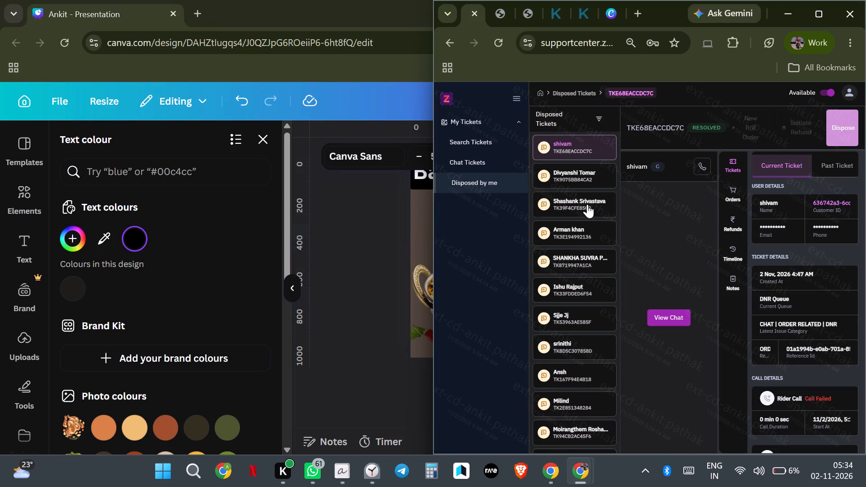
{"action": "left_click", "coordinate": [476, 159]}
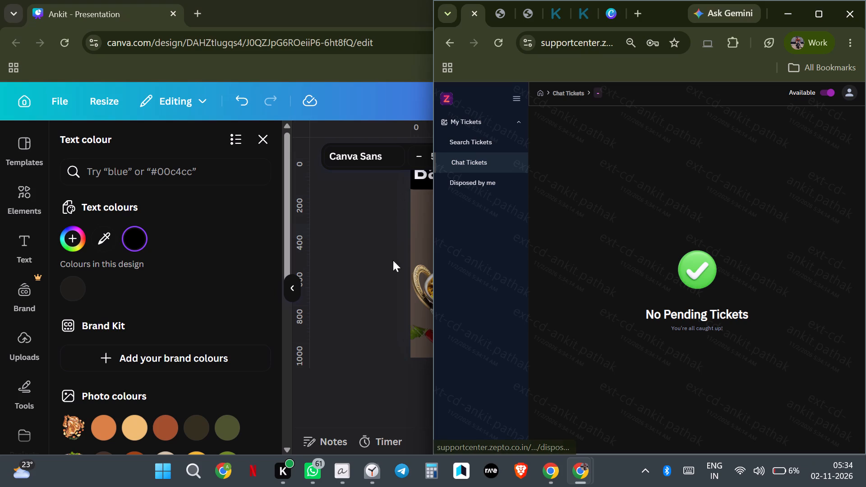
{"action": "left_click", "coordinate": [355, 294]}
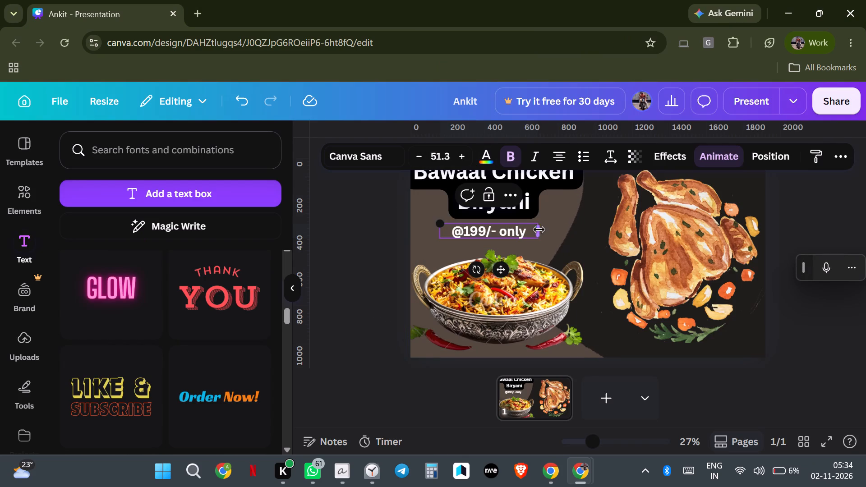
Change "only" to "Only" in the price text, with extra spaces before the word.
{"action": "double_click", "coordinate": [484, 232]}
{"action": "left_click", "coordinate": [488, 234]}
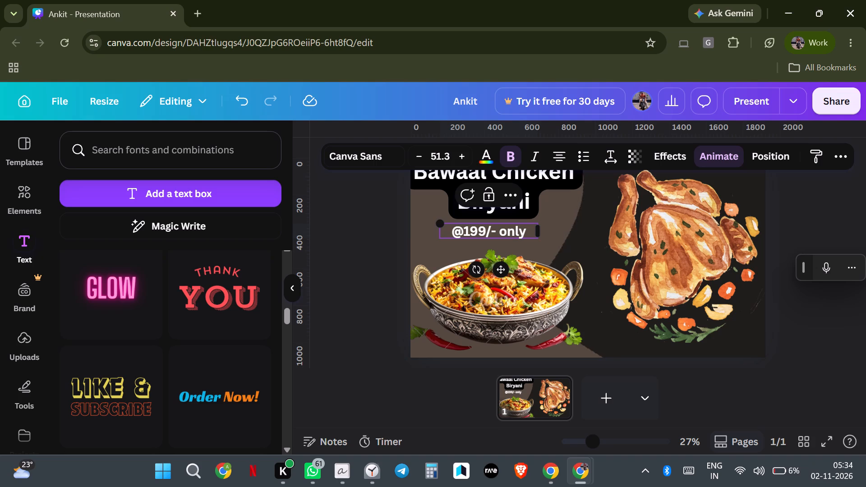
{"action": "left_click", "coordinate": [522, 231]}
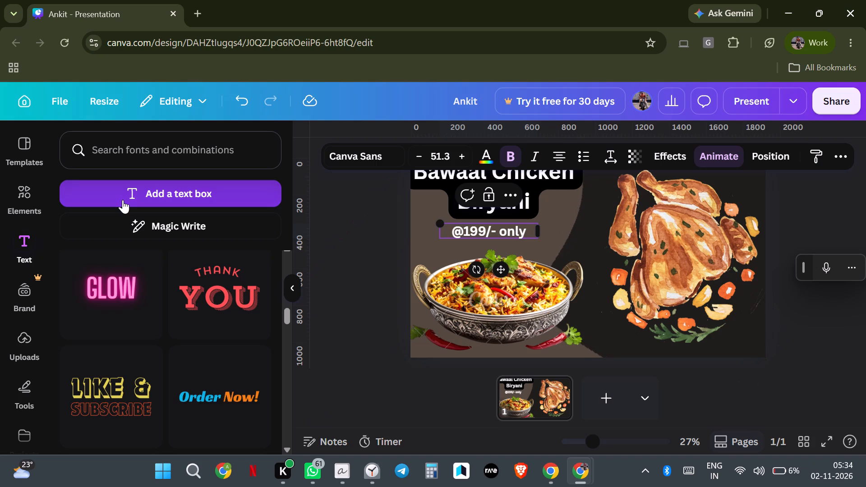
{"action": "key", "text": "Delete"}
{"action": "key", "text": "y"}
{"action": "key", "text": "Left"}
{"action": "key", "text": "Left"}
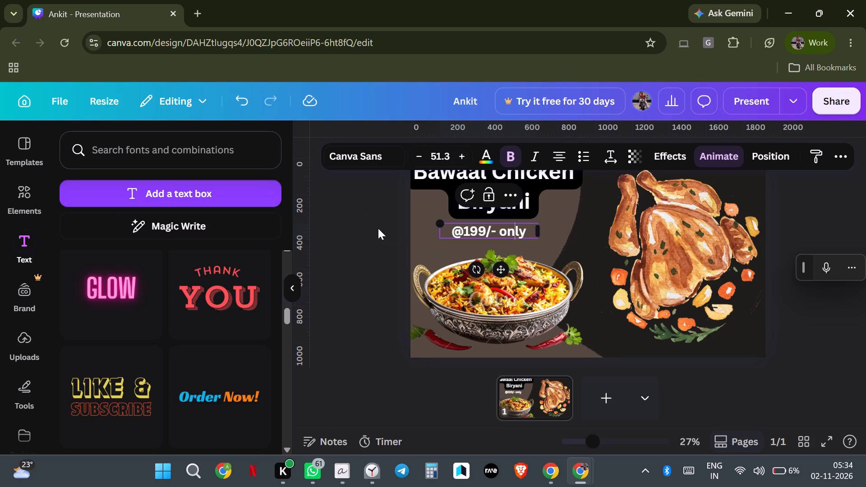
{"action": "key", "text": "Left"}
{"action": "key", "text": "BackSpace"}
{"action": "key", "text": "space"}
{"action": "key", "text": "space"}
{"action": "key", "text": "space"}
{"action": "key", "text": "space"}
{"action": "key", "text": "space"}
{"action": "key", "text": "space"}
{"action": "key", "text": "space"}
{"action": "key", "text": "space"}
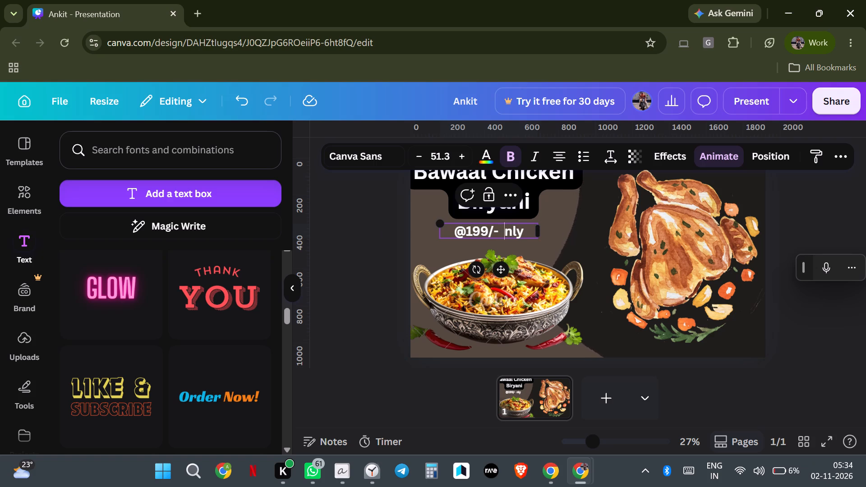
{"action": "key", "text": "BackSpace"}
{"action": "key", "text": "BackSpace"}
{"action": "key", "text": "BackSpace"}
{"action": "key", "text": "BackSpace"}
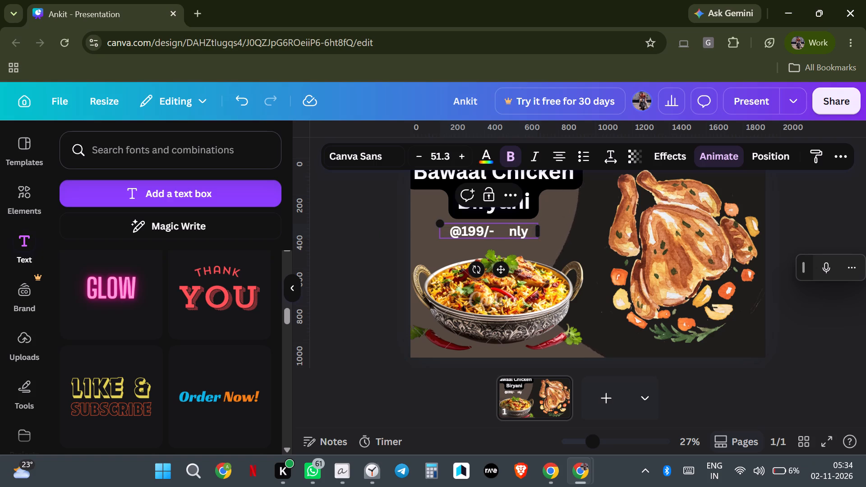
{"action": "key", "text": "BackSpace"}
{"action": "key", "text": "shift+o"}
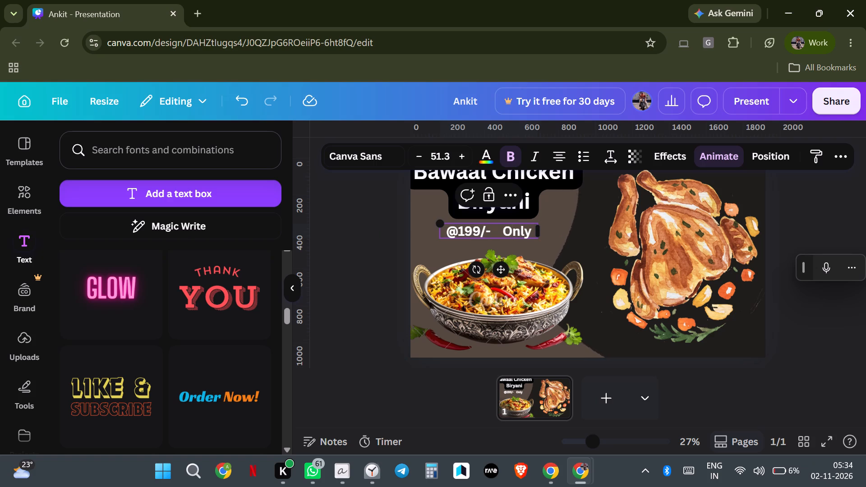
{"action": "key", "text": "Left"}
{"action": "key", "text": "BackSpace"}
{"action": "key", "text": "BackSpace"}
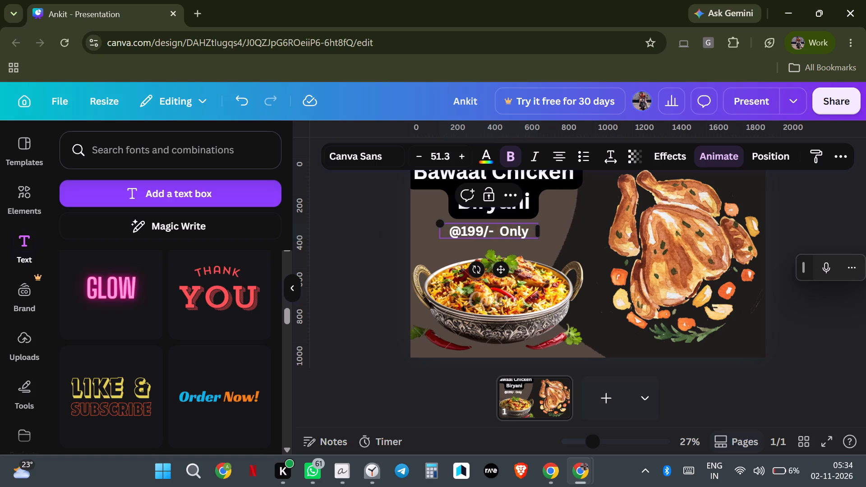
{"action": "key", "text": "Delete"}
{"action": "key", "text": "Delete"}
{"action": "key", "text": "Delete"}
{"action": "key", "text": "Delete"}
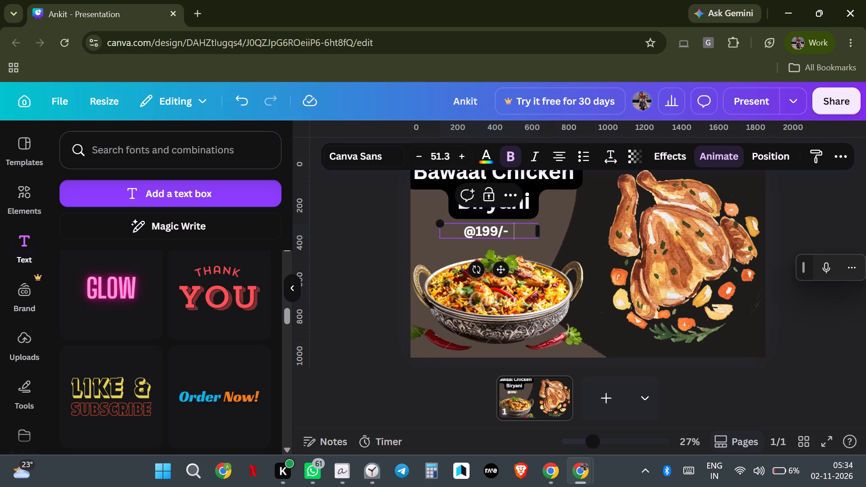
{"action": "key", "text": "Left"}
{"action": "key", "text": "Left"}
{"action": "key", "text": "Left"}
{"action": "key", "text": "Left"}
{"action": "key", "text": "Right"}
{"action": "key", "text": "Right"}
{"action": "key", "text": "BackSpace"}
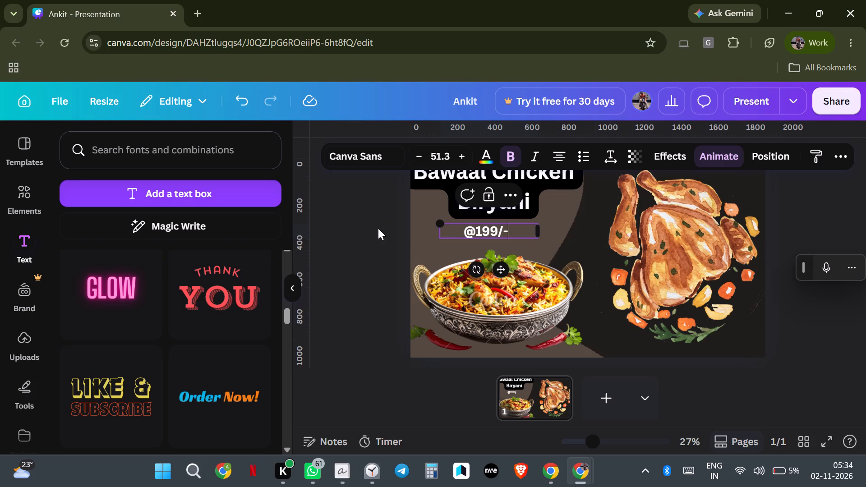